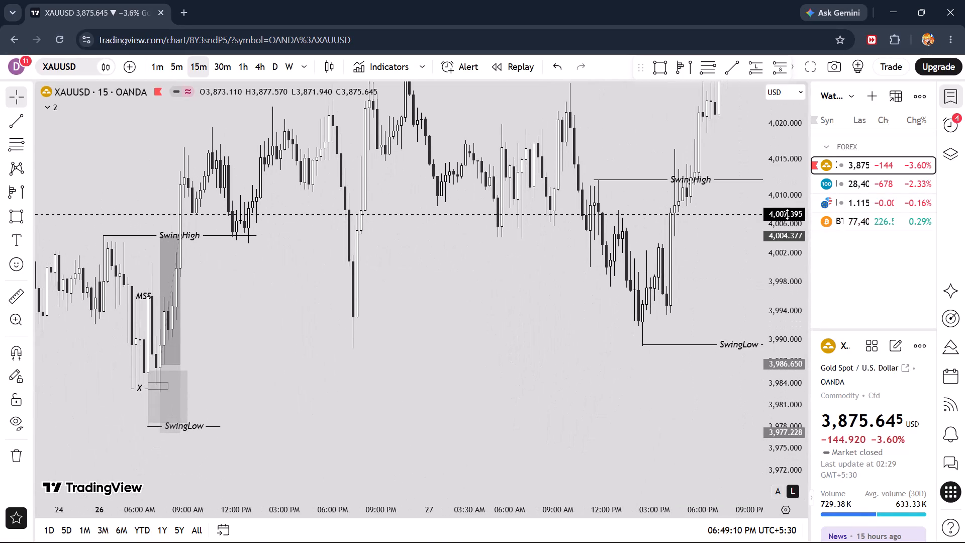
Shift the SwingHigh line so it starts at the 11:30 AM candle on 27 October.
scroll(575, 322, up, 2)
drag(482, 287, 536, 314)
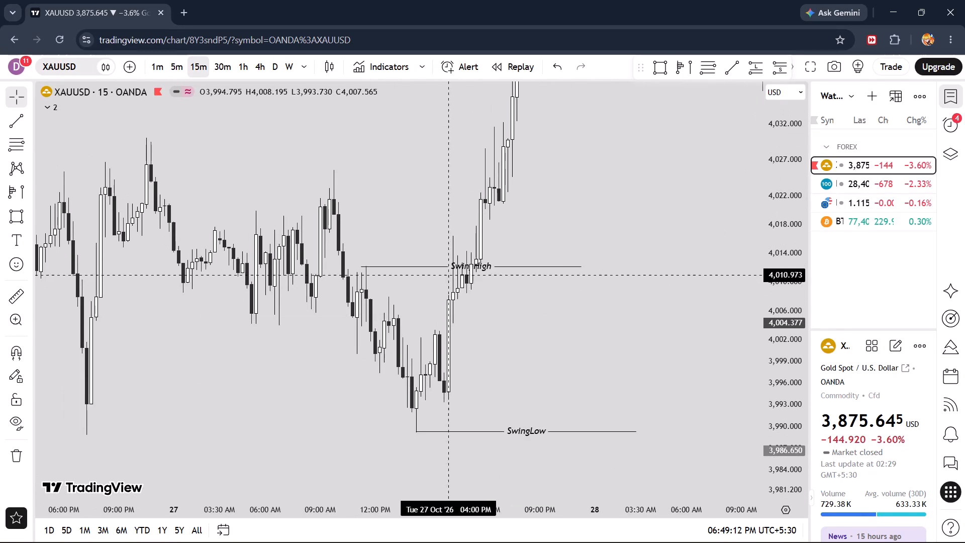
drag(470, 273, 475, 273)
click(531, 322)
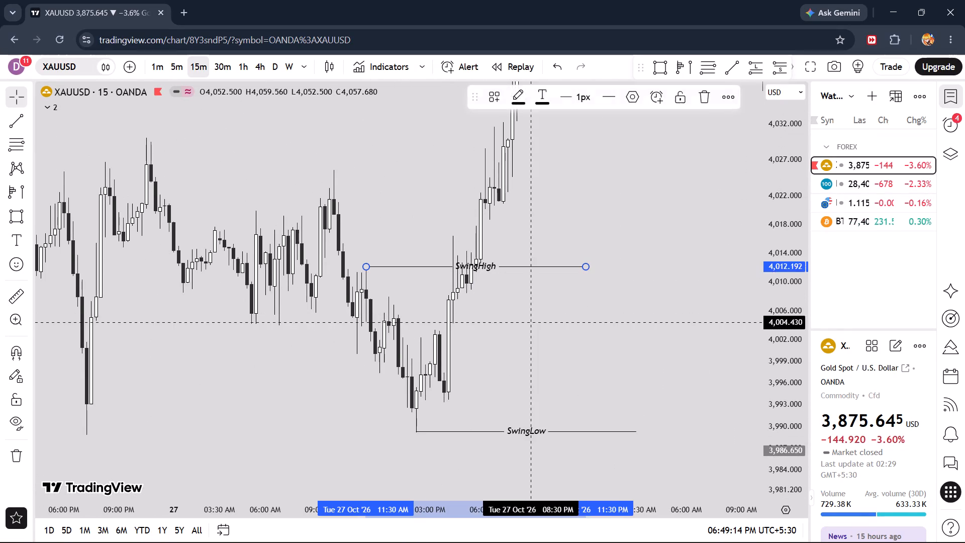
Show the Trading Sessions indicator to check the session ranges around the swings, and hide it again.
click(50, 107)
click(111, 111)
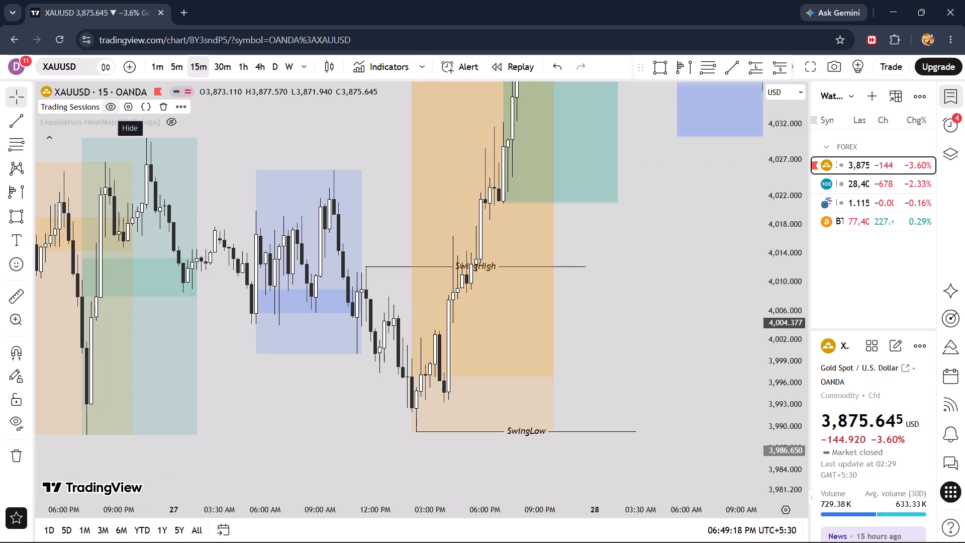
click(111, 111)
click(44, 134)
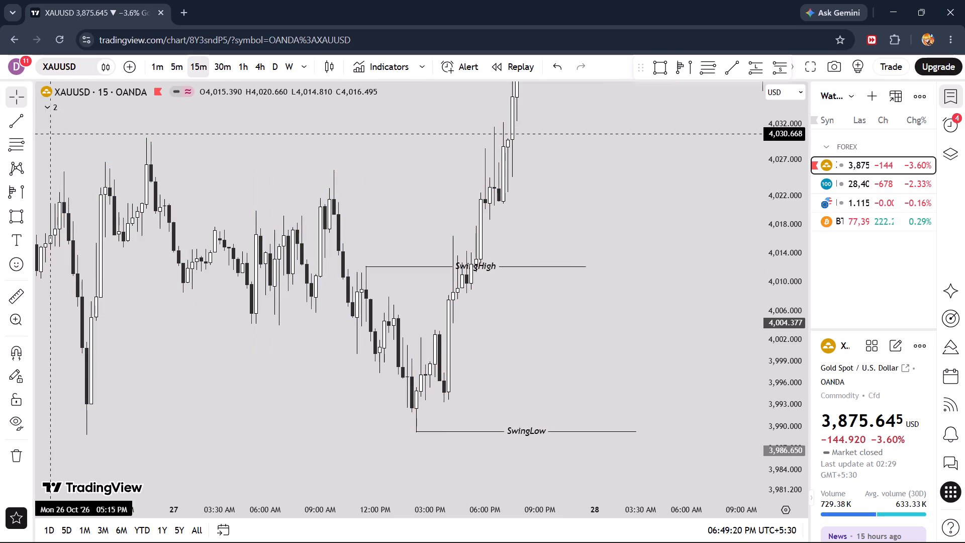
Examine the 15-minute price action between the SwingHigh and SwingLow lines on 27 October.
drag(605, 312, 601, 267)
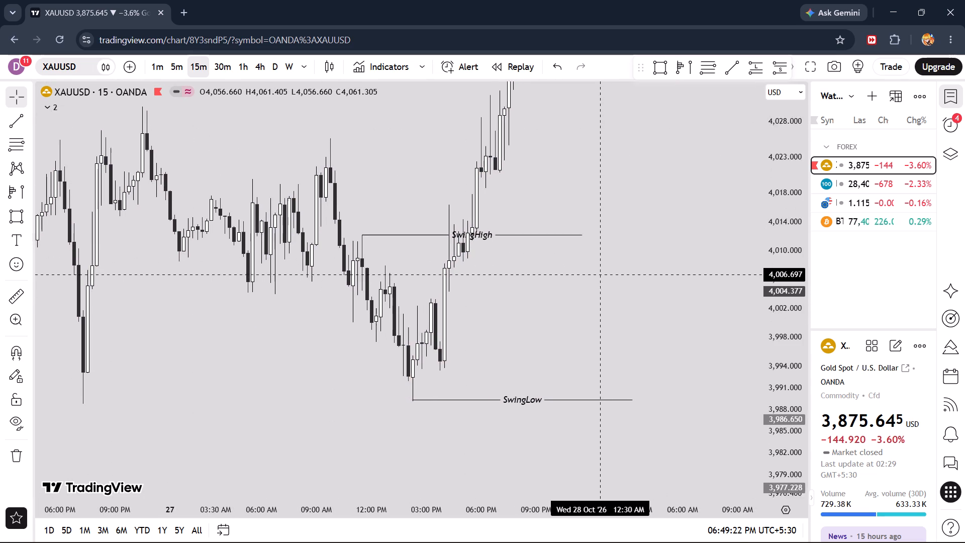
drag(601, 267, 600, 255)
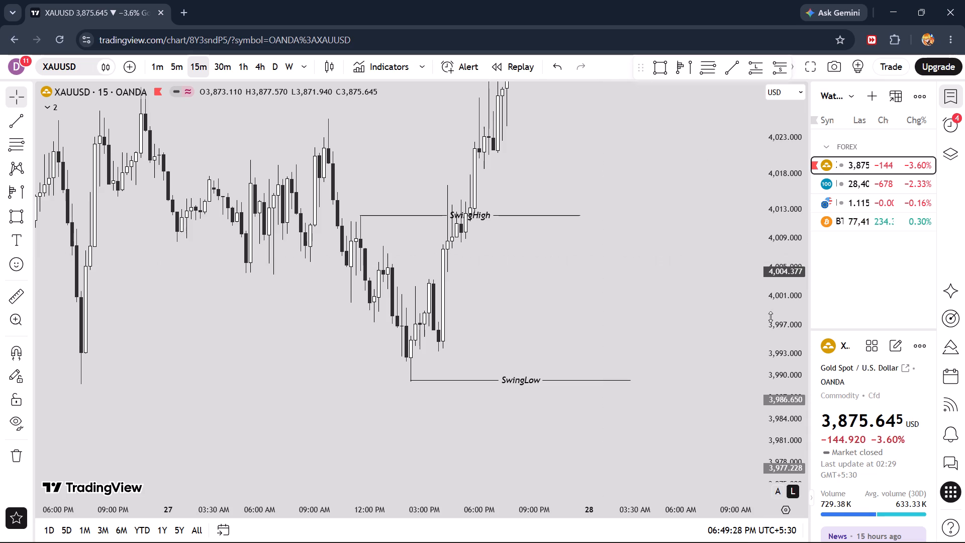
drag(782, 347, 785, 259)
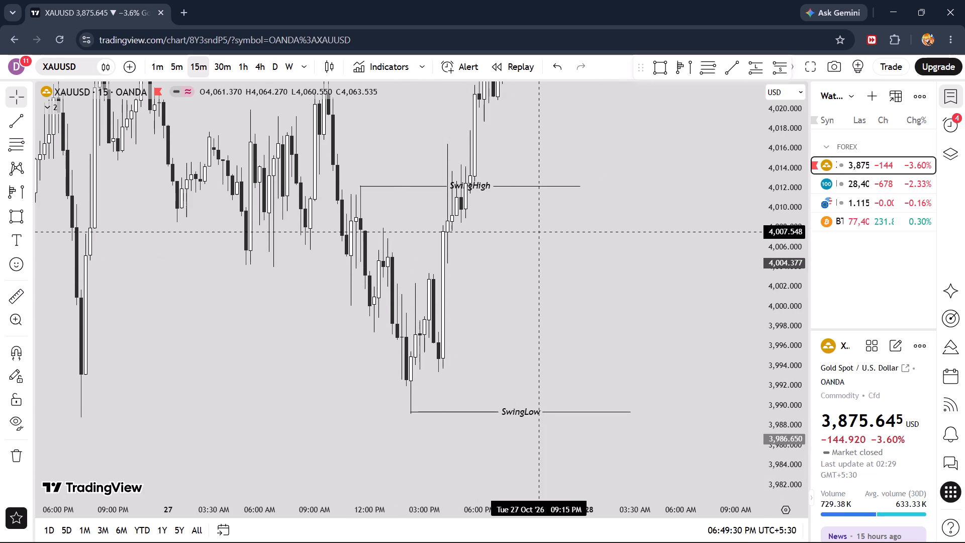
scroll(538, 231, up, 2)
drag(641, 181, 198, 268)
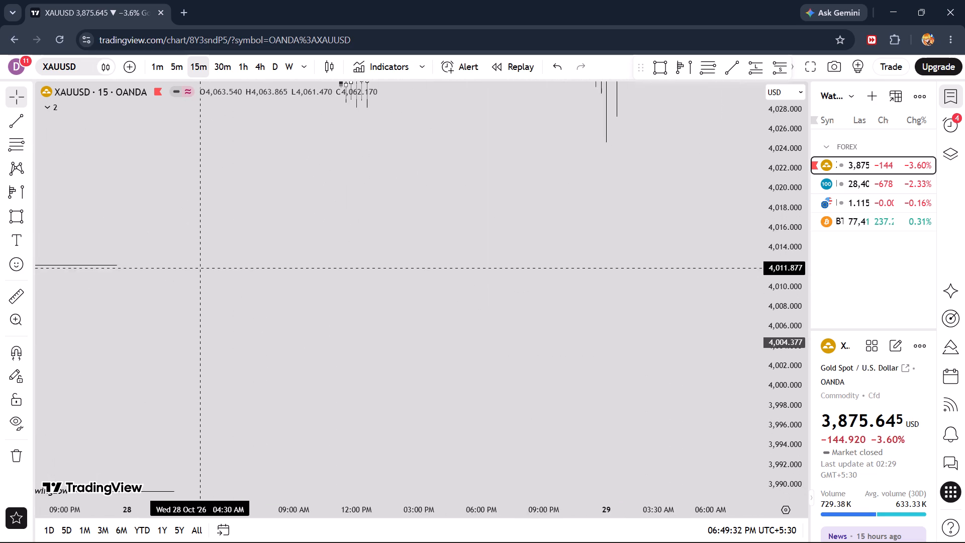
drag(198, 268, 584, 240)
drag(425, 317, 591, 301)
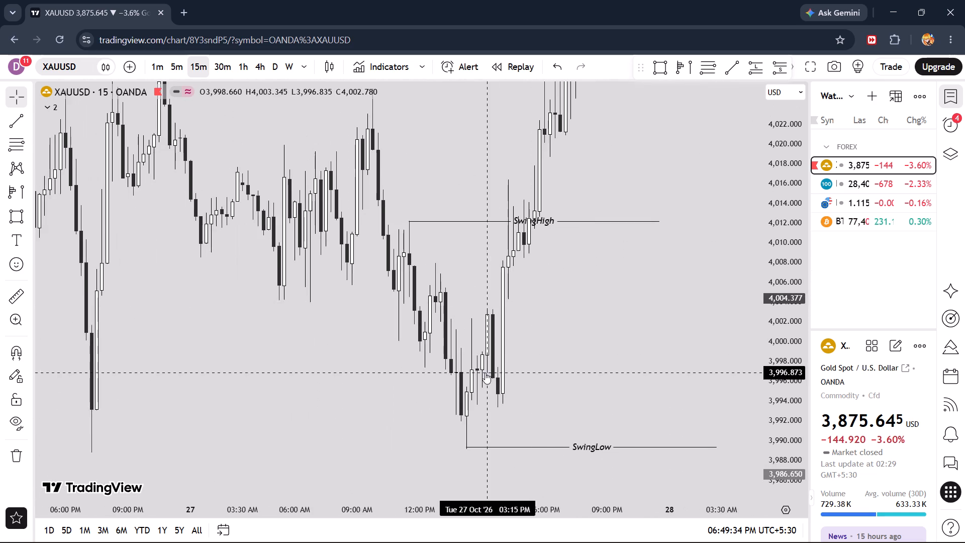
scroll(485, 373, up, 3)
drag(498, 359, 439, 332)
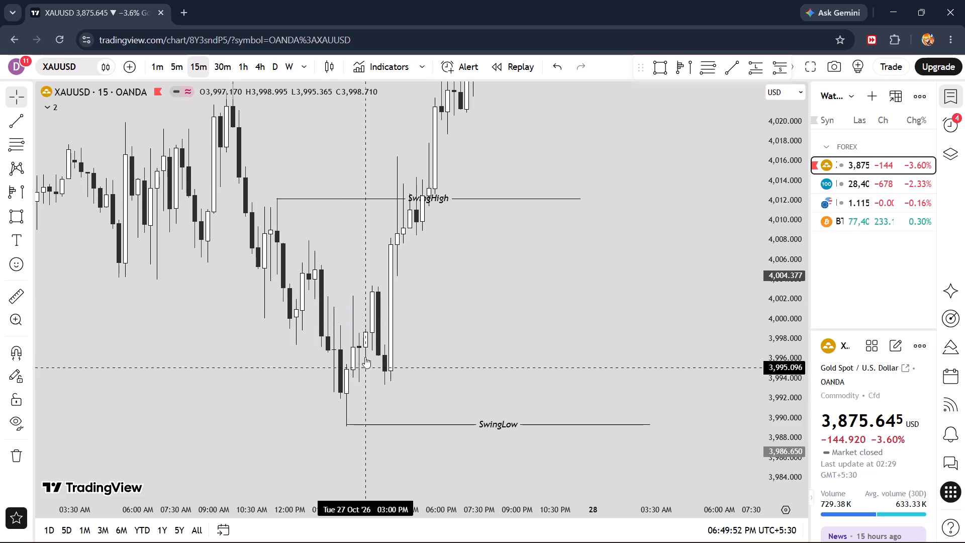
View the swing structure as a Line chart and return the chart type to Candles.
click(329, 63)
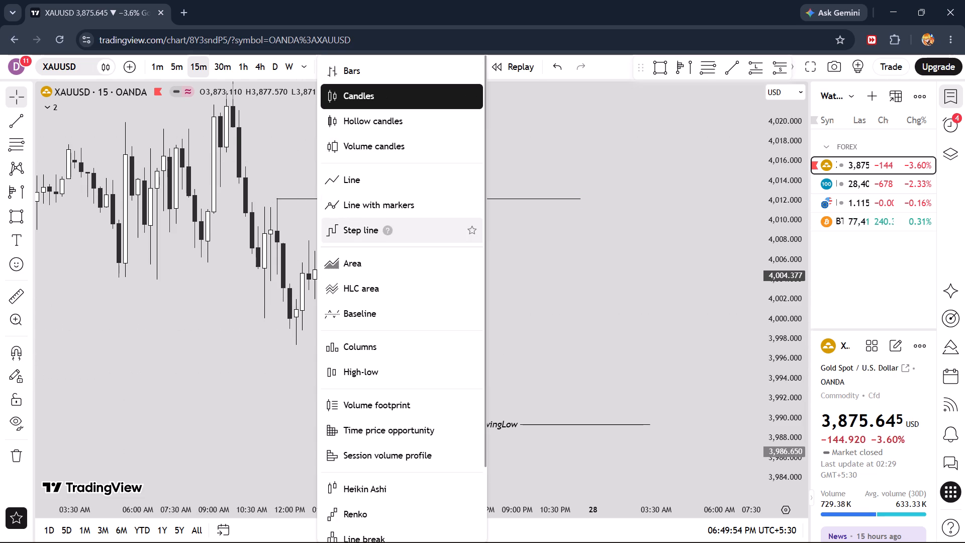
click(348, 179)
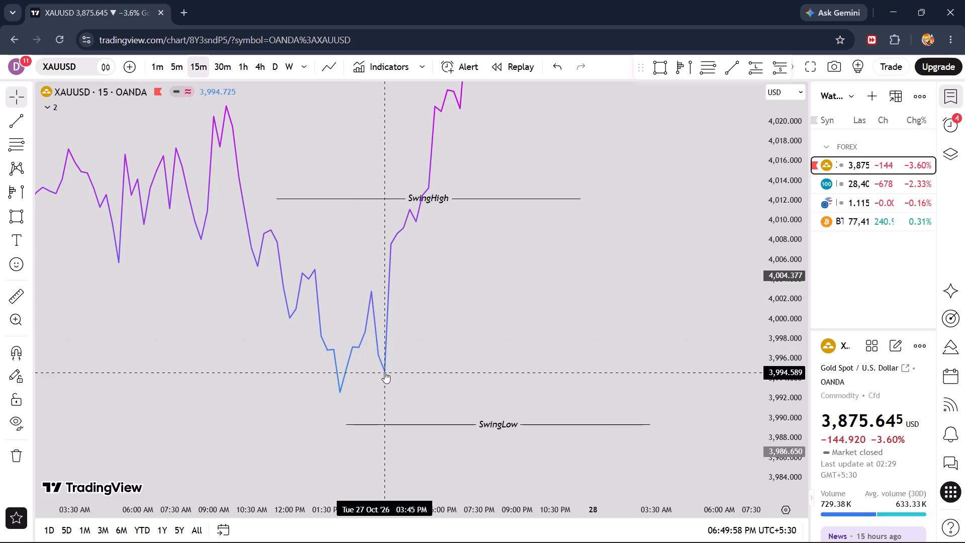
click(328, 74)
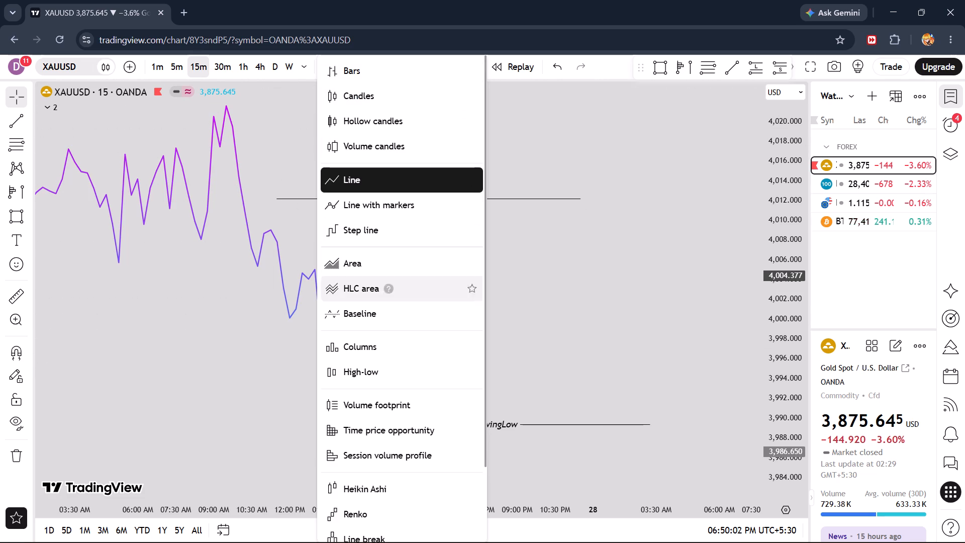
click(331, 84)
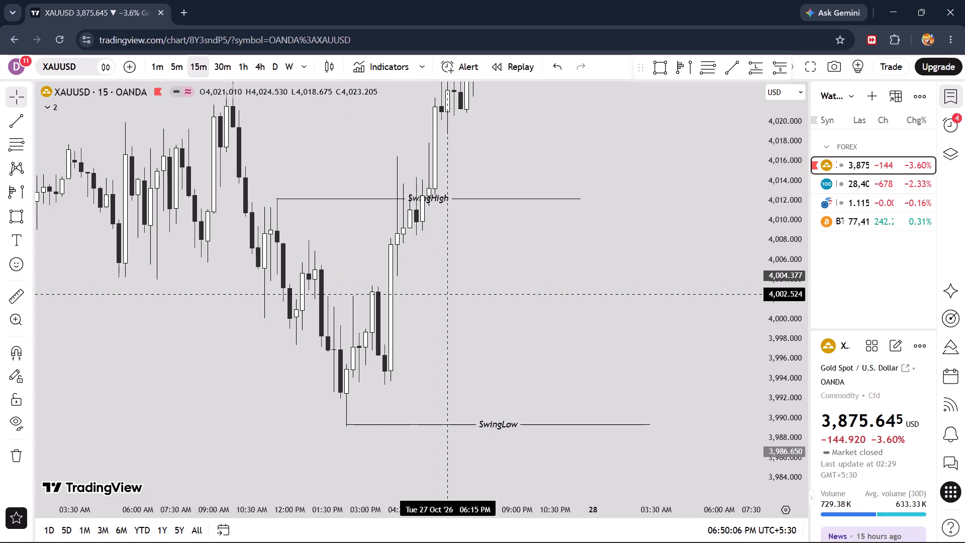
Draw a short horizontal trend line at about 4,002.4 from the 2:30 PM high to about 3:15 PM on 27 October.
click(723, 79)
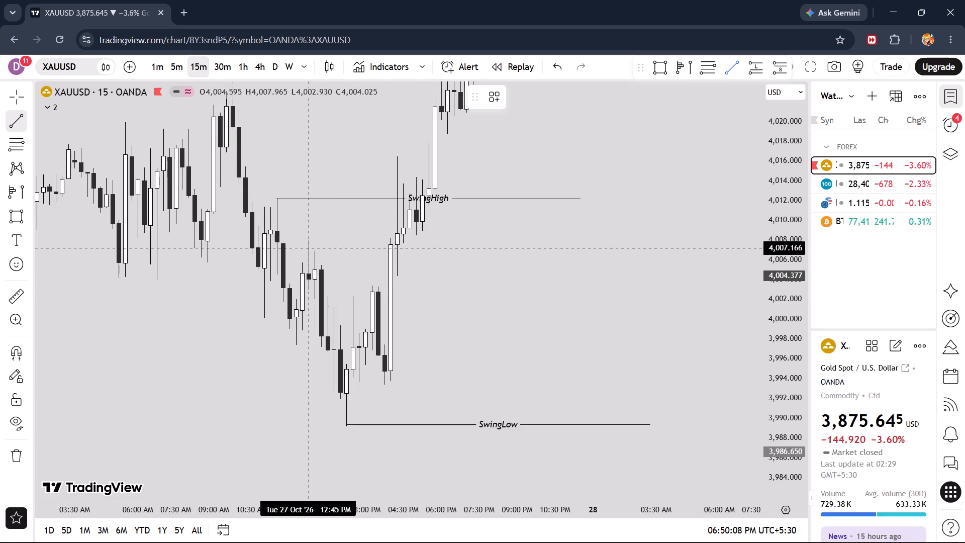
click(354, 295)
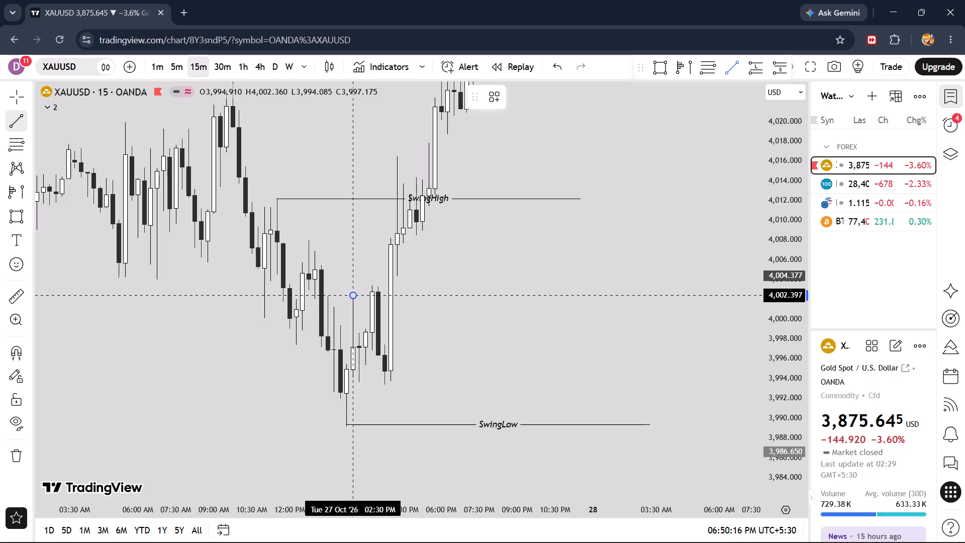
shift+click(374, 297)
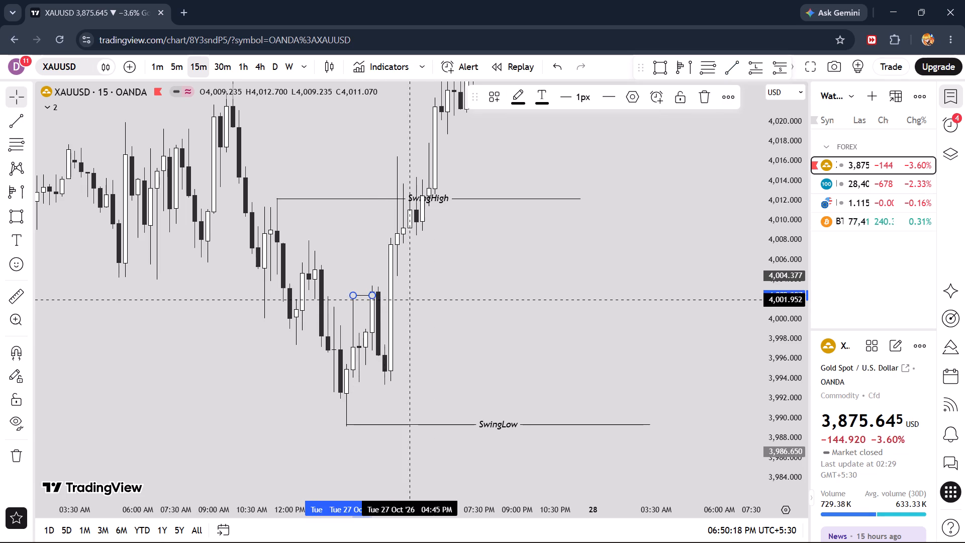
click(503, 298)
Switch the chart to the 5-minute timeframe and return to the marked swing area on 27 October.
scroll(497, 298, up, 7)
drag(288, 306, 498, 304)
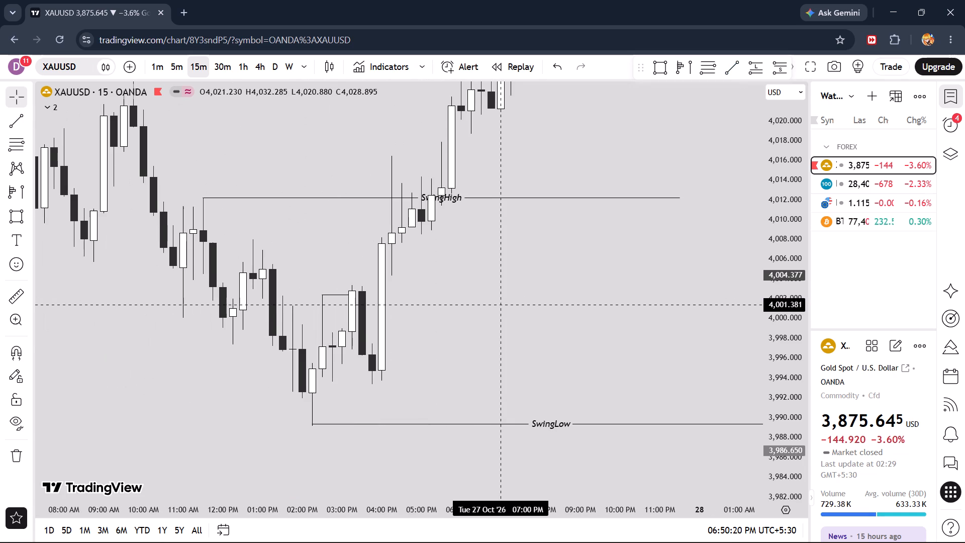
click(183, 71)
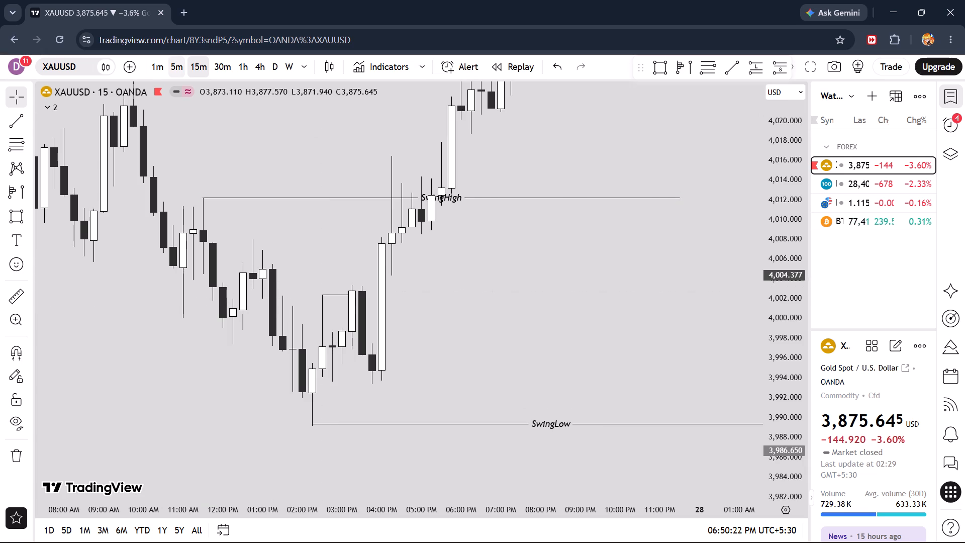
scroll(325, 285, down, 7)
scroll(390, 311, down, 14)
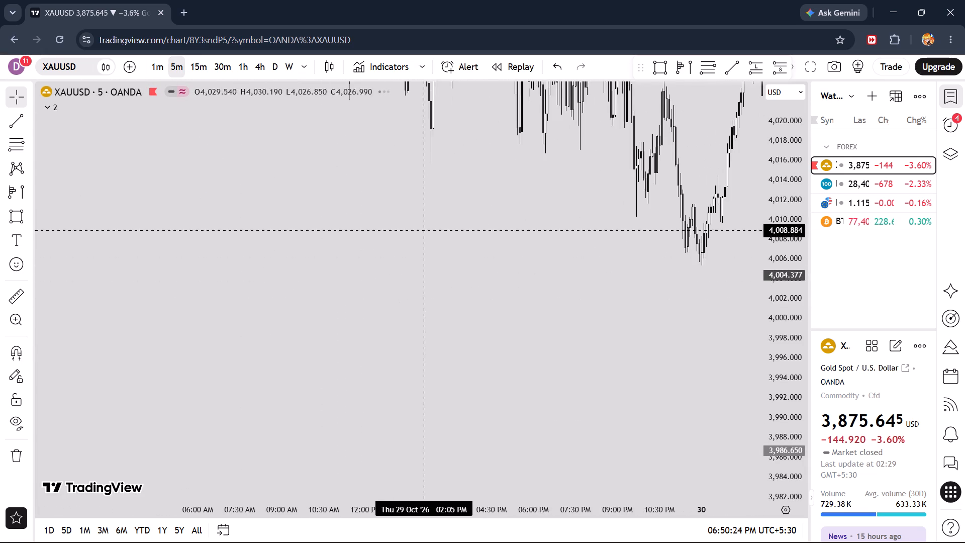
drag(432, 190, 572, 456)
drag(354, 227, 627, 421)
drag(396, 192, 635, 206)
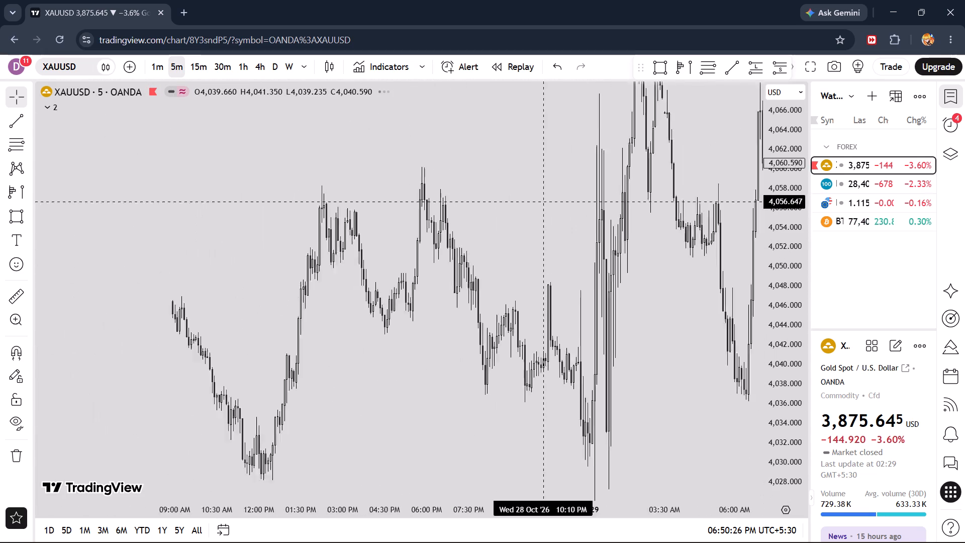
drag(635, 206, 654, 208)
drag(336, 231, 609, 346)
drag(304, 210, 564, 112)
drag(536, 366, 564, 332)
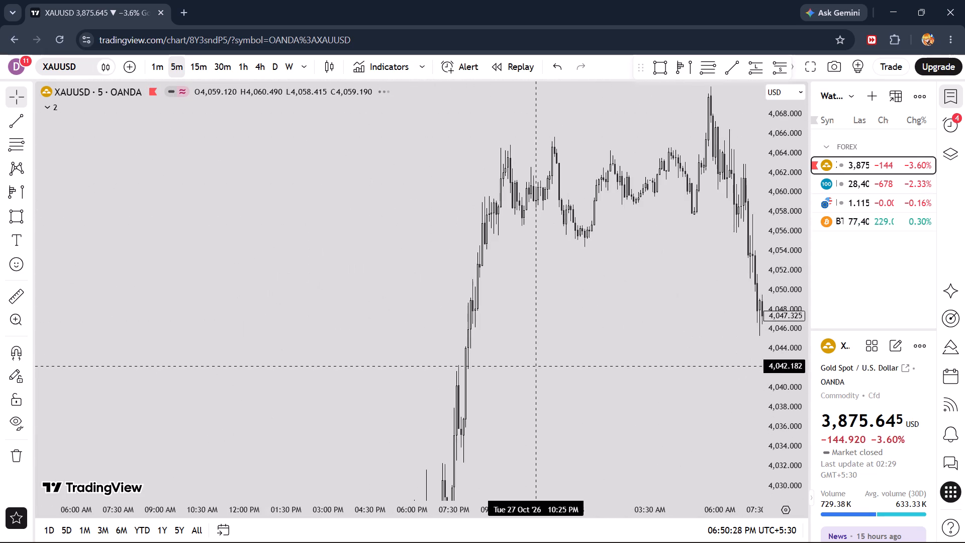
drag(564, 332, 680, 139)
drag(582, 338, 572, 92)
scroll(525, 257, up, 8)
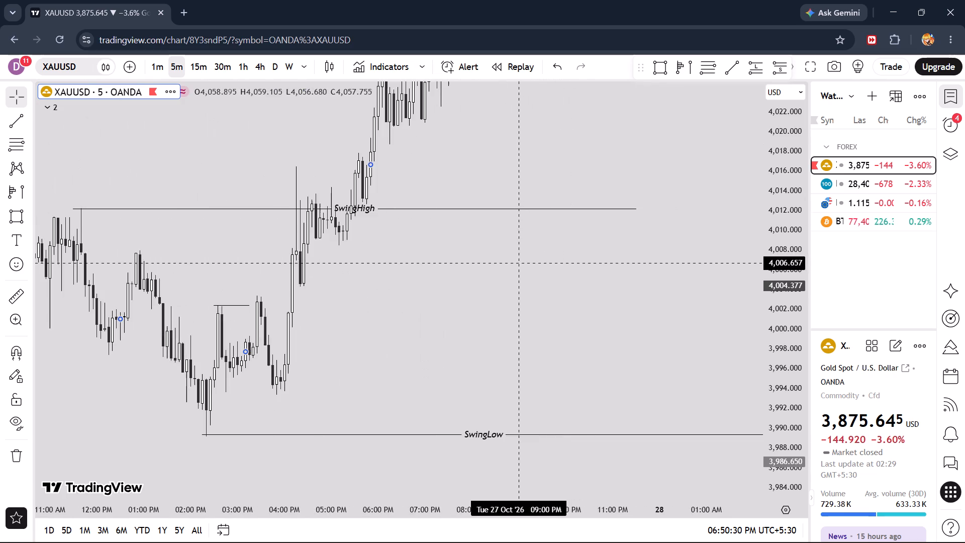
drag(354, 286, 550, 281)
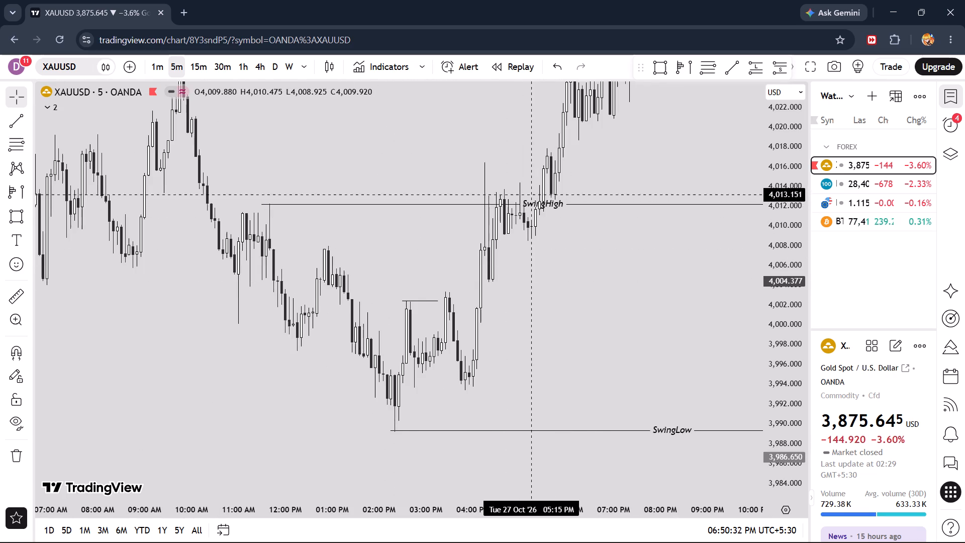
Realign the SwingHigh line on the 5-minute chart so it starts at the 11:40 AM candle.
drag(536, 202, 541, 202)
click(574, 223)
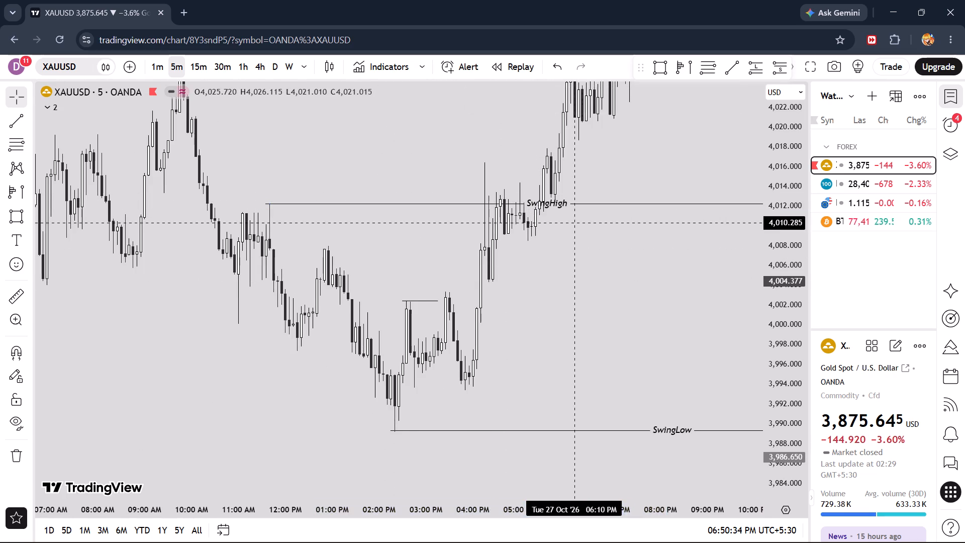
scroll(619, 233, down, 1)
drag(641, 235, 463, 238)
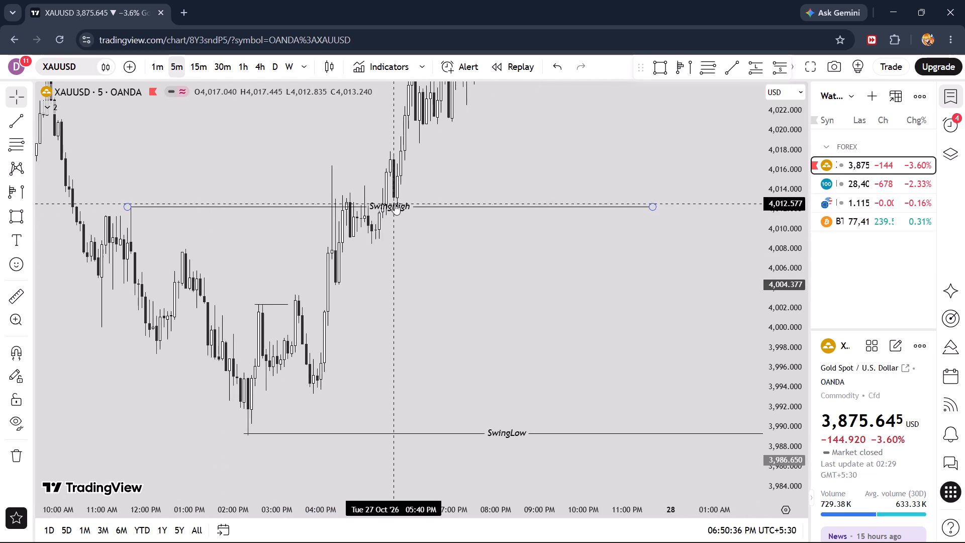
drag(394, 204, 394, 204)
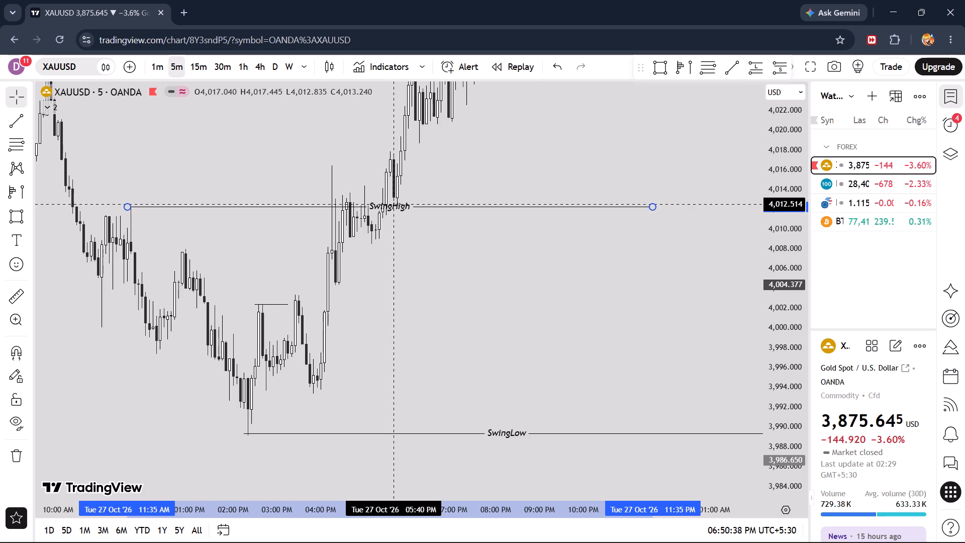
drag(394, 204, 397, 203)
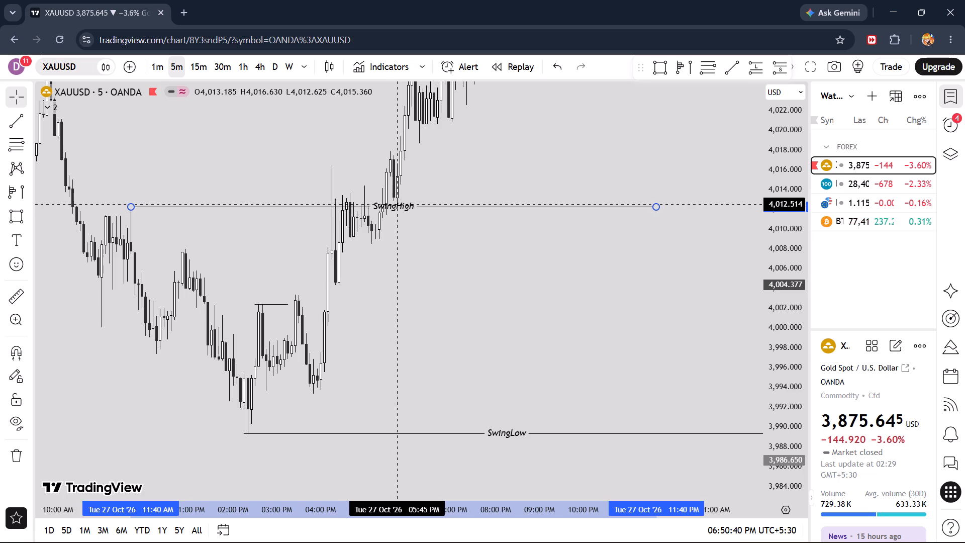
drag(397, 203, 399, 204)
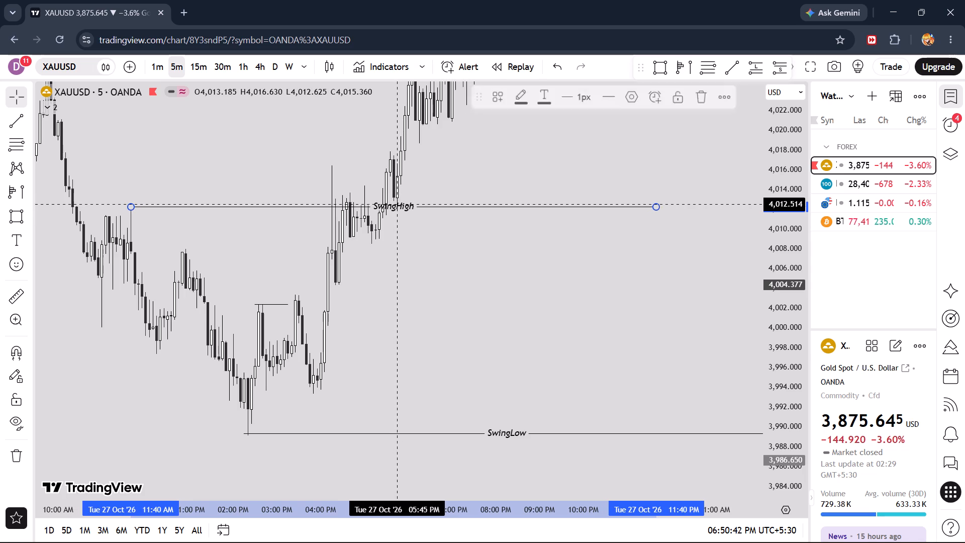
click(463, 251)
Extend the short trend line above the SwingLow to 3:25 PM and move its start onto the first high's candle, at about 2:35 PM.
drag(451, 281, 563, 219)
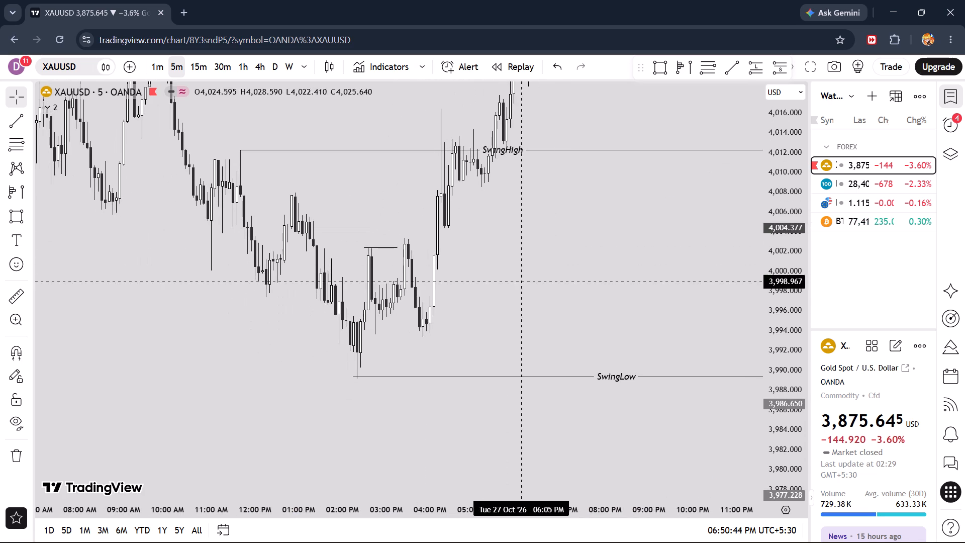
drag(519, 282, 615, 270)
drag(785, 329, 792, 237)
scroll(643, 269, up, 4)
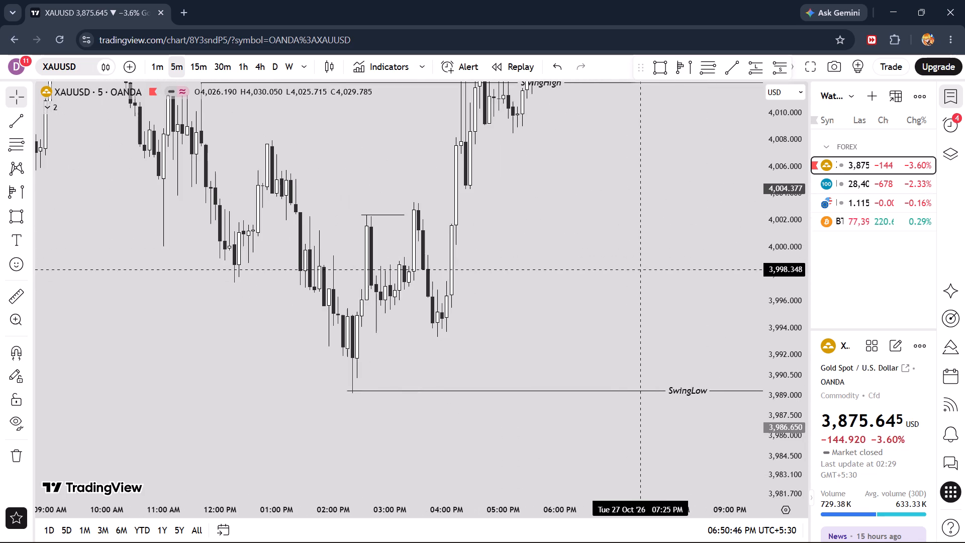
drag(555, 223, 597, 285)
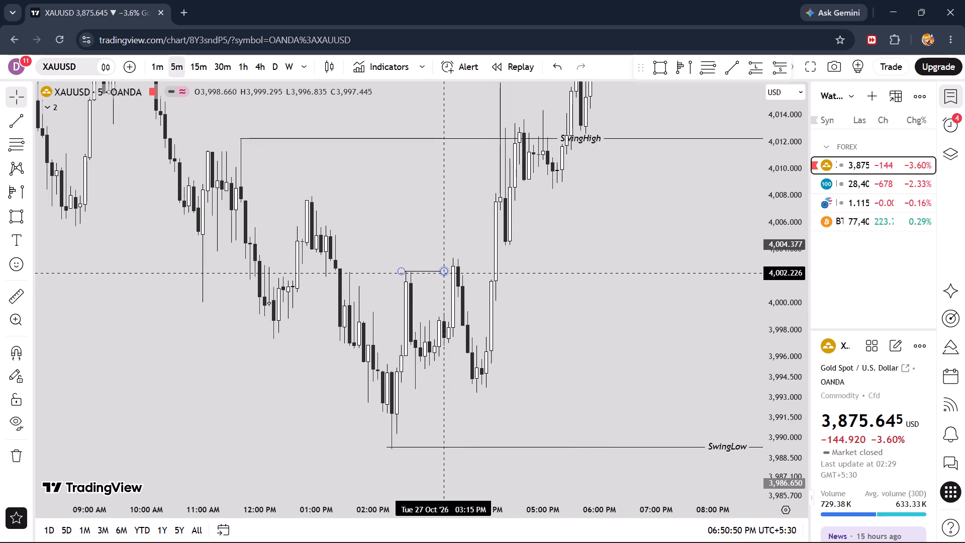
drag(445, 273, 453, 273)
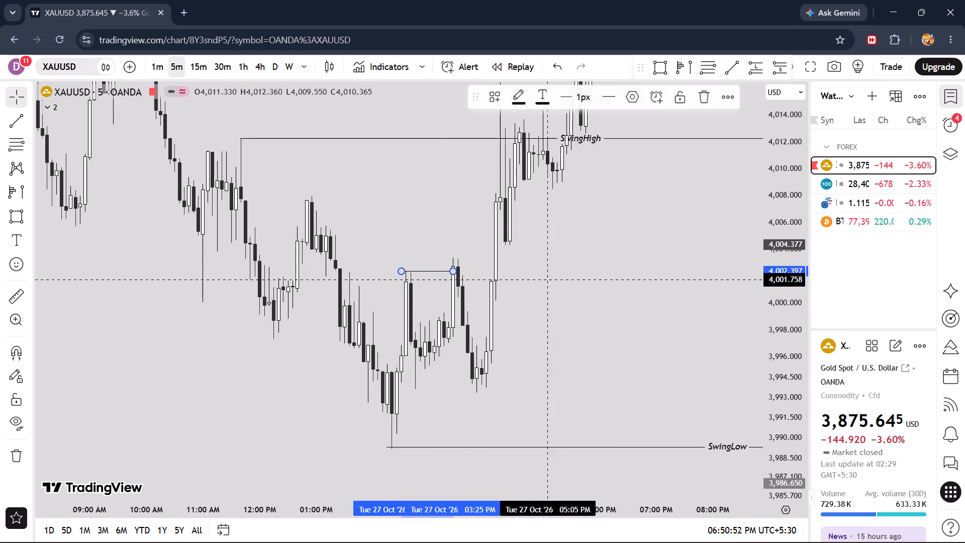
click(633, 279)
drag(399, 275, 403, 275)
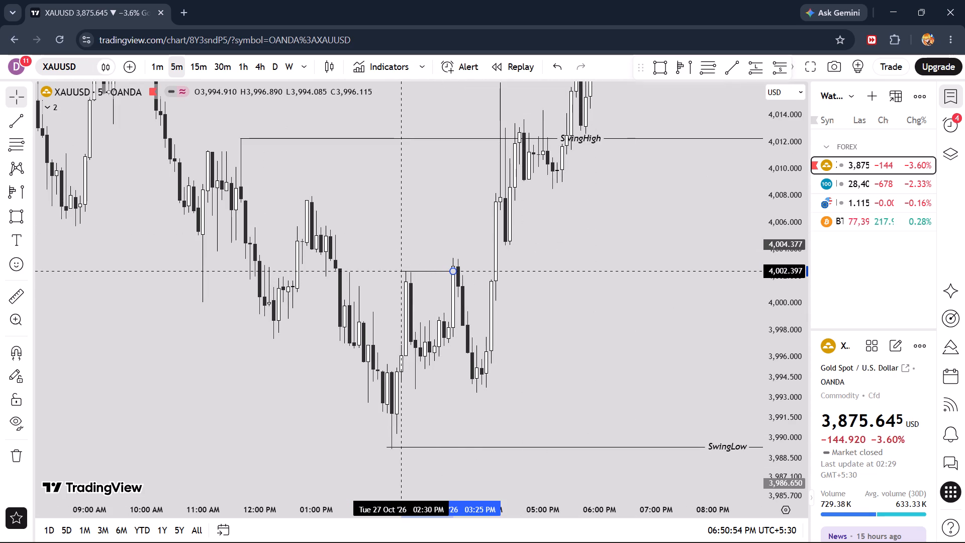
drag(403, 275, 405, 275)
drag(662, 299, 715, 270)
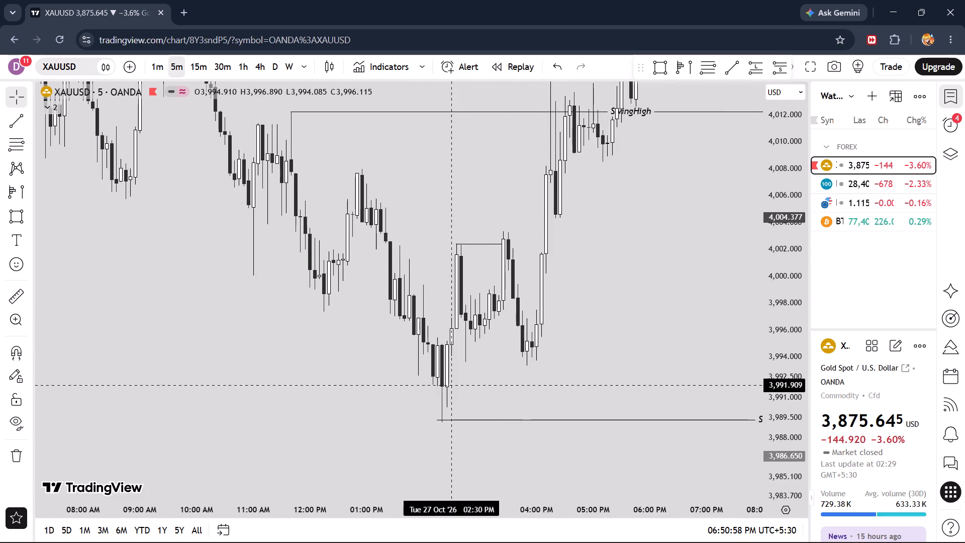
Draw a short horizontal trend line at about 3,992.5 from 1:55 PM to 2:15 PM on 27 October and apply the LIQUIDITY template.
click(726, 70)
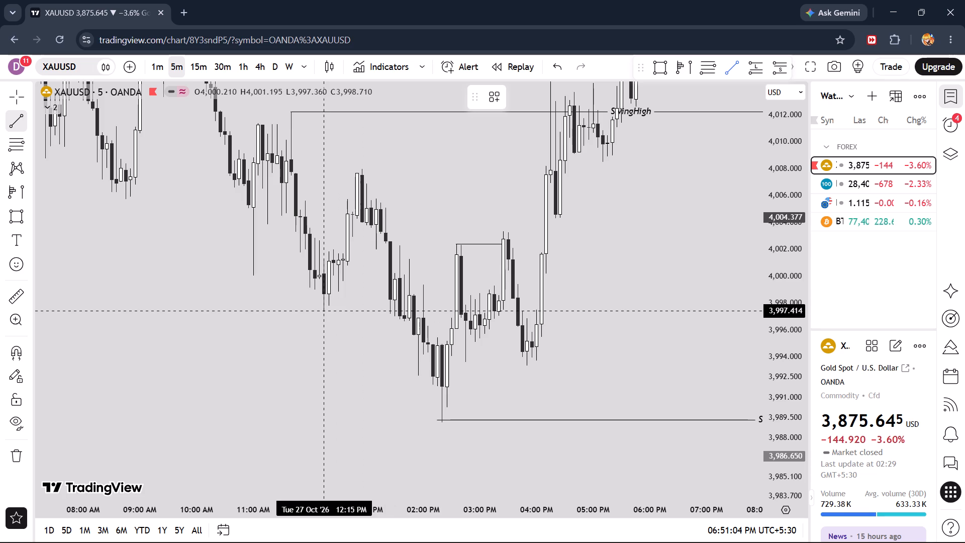
click(418, 377)
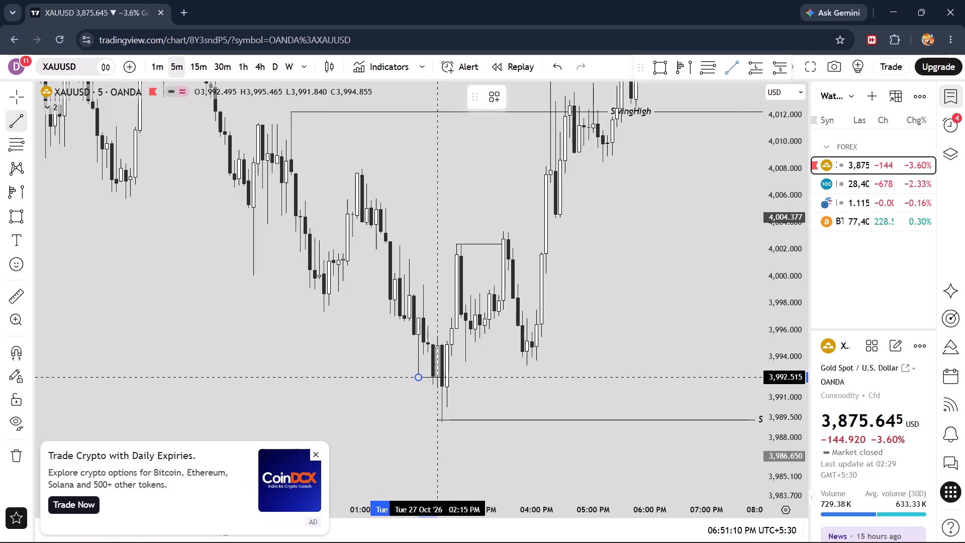
shift+click(437, 377)
click(485, 97)
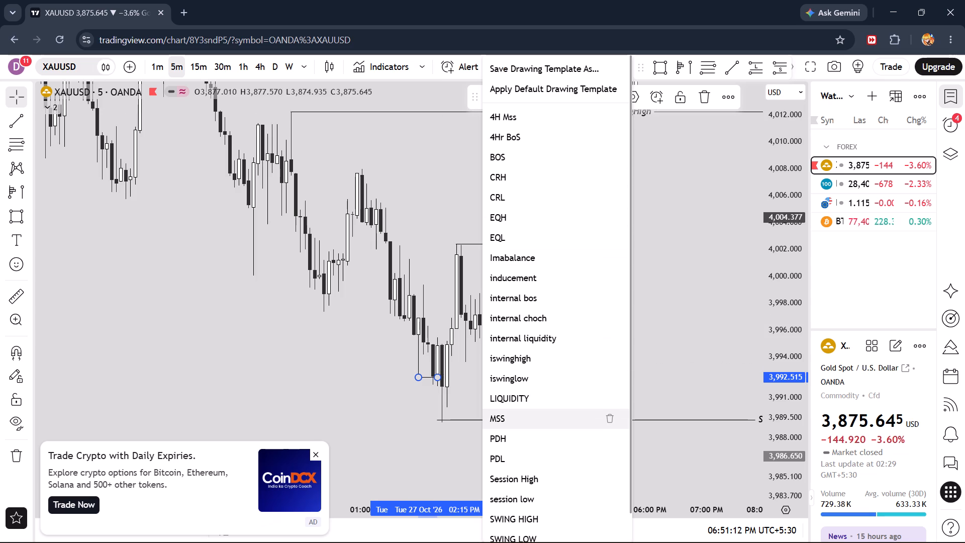
click(526, 405)
drag(555, 351, 614, 350)
scroll(614, 350, up, 6)
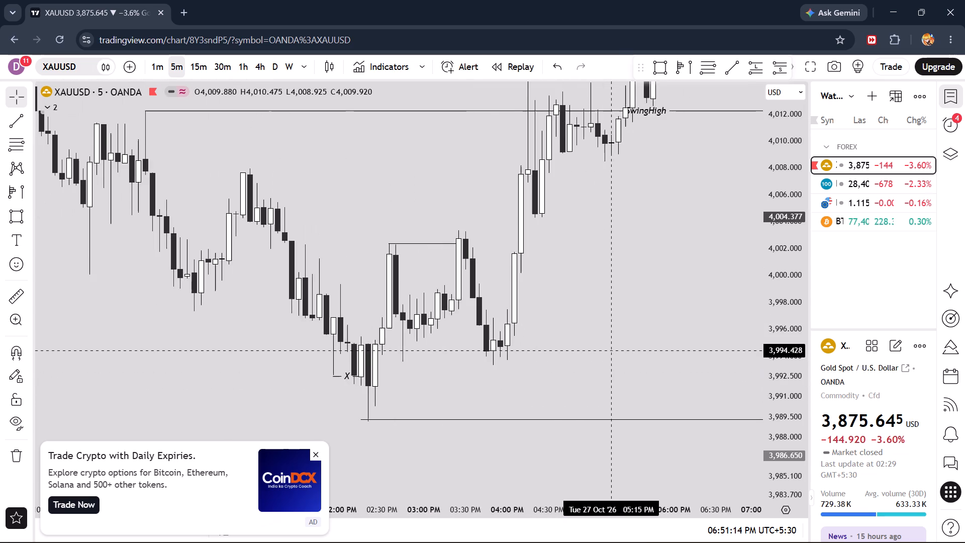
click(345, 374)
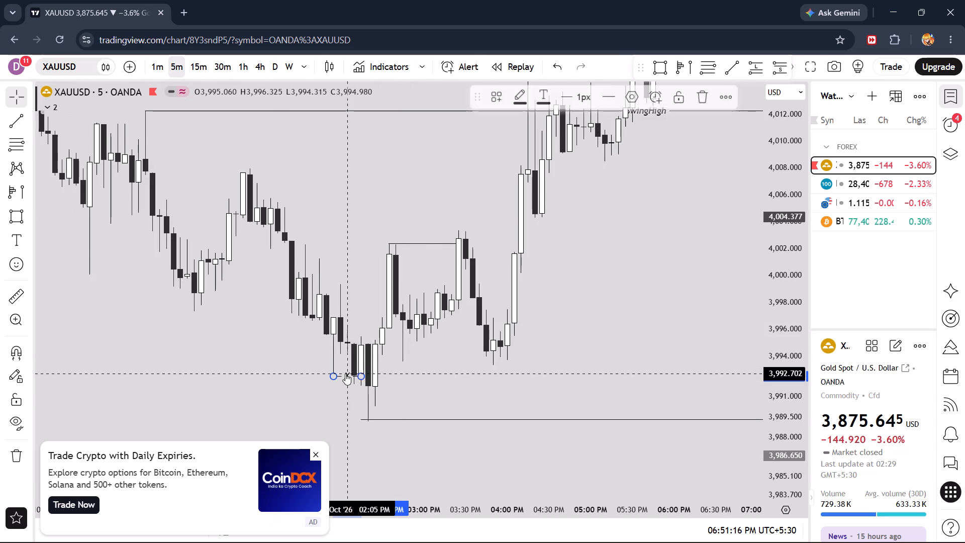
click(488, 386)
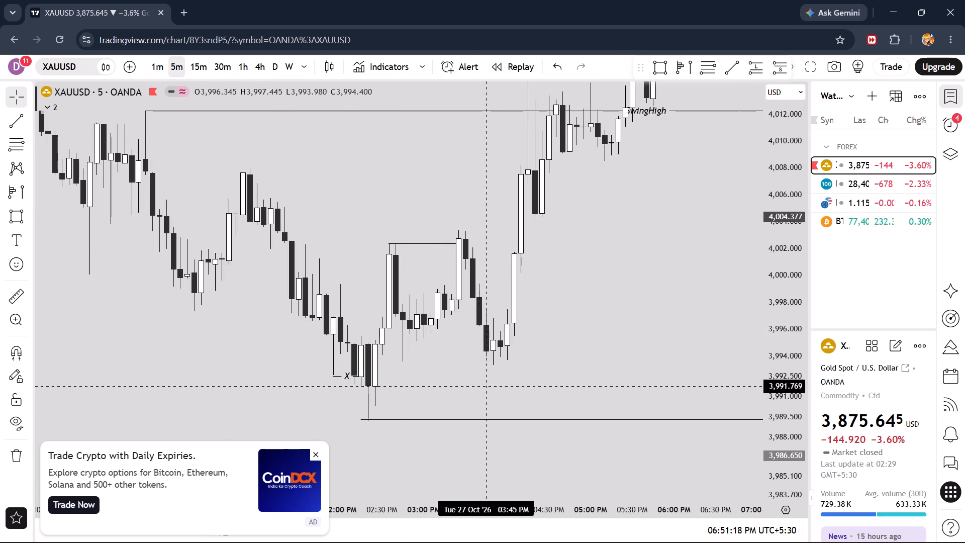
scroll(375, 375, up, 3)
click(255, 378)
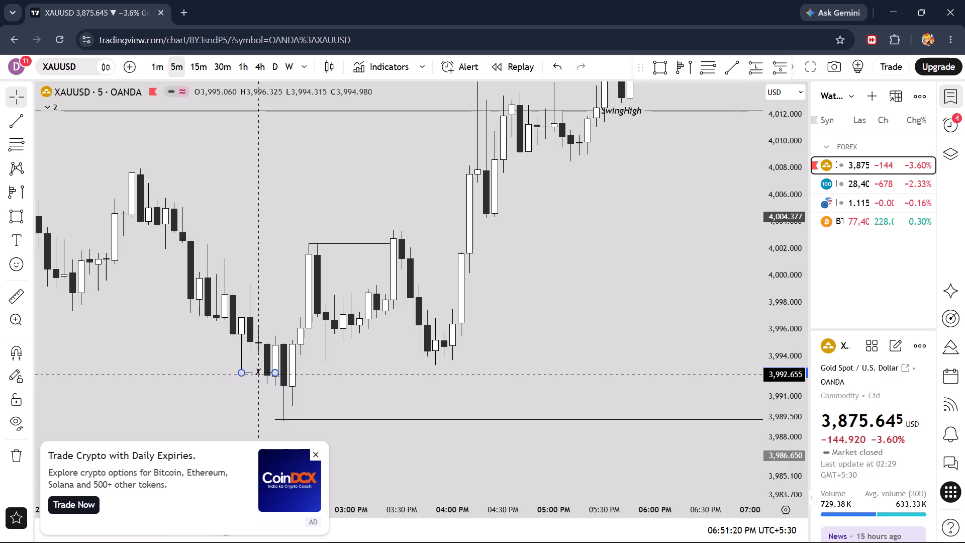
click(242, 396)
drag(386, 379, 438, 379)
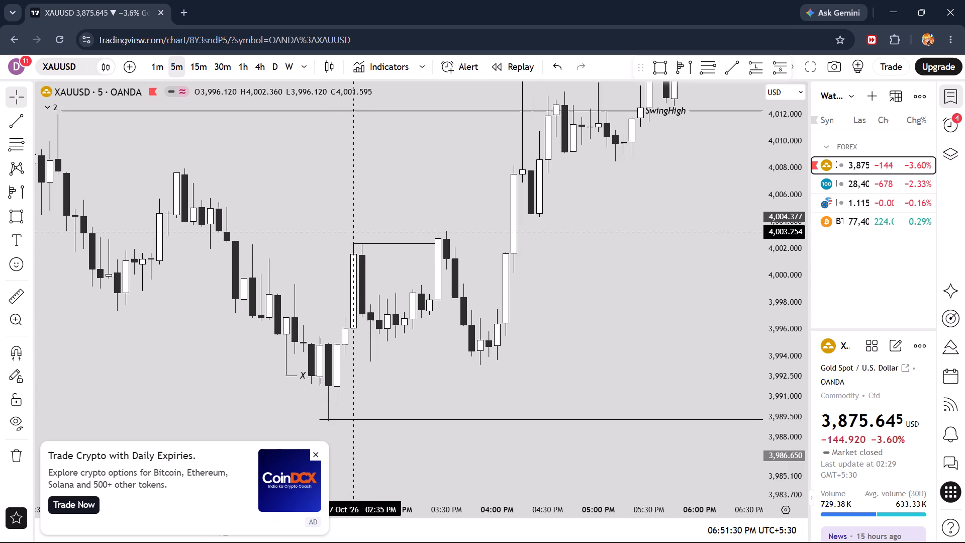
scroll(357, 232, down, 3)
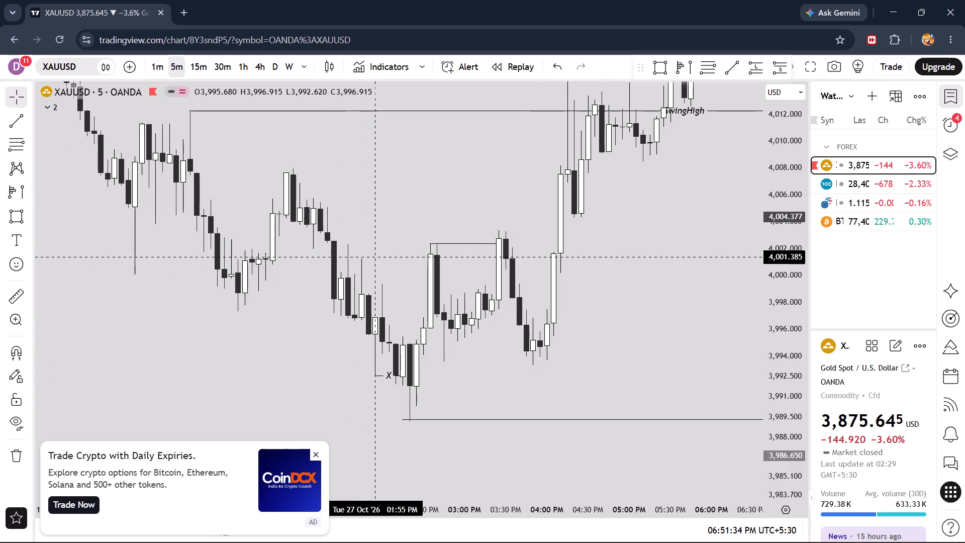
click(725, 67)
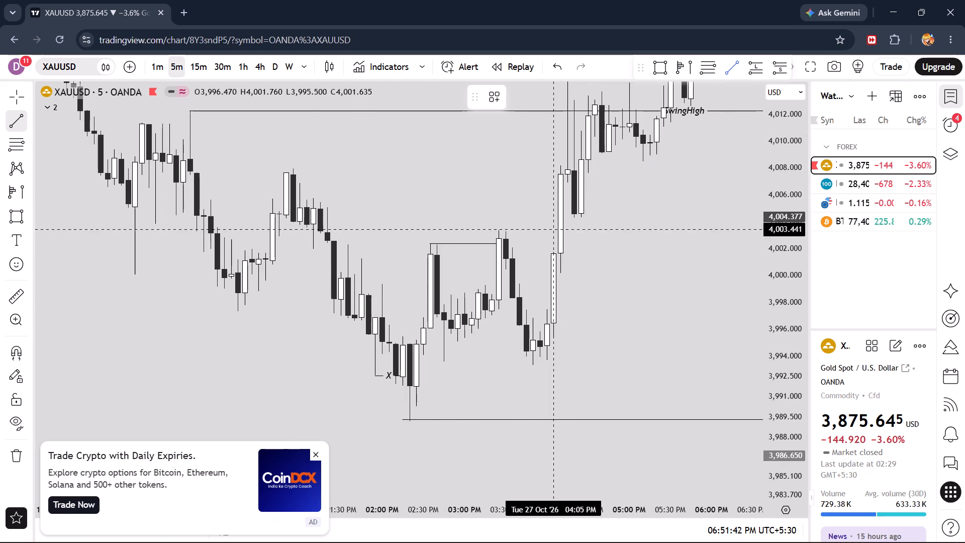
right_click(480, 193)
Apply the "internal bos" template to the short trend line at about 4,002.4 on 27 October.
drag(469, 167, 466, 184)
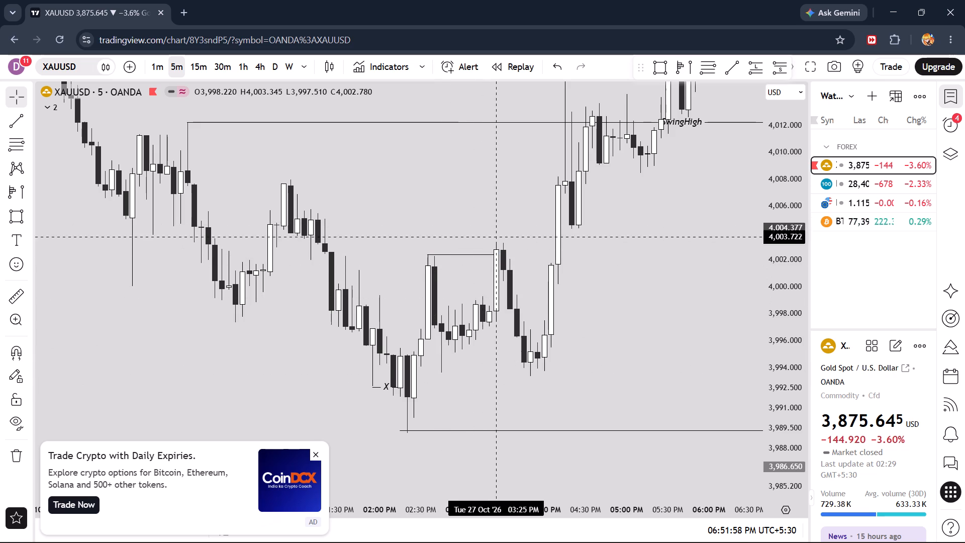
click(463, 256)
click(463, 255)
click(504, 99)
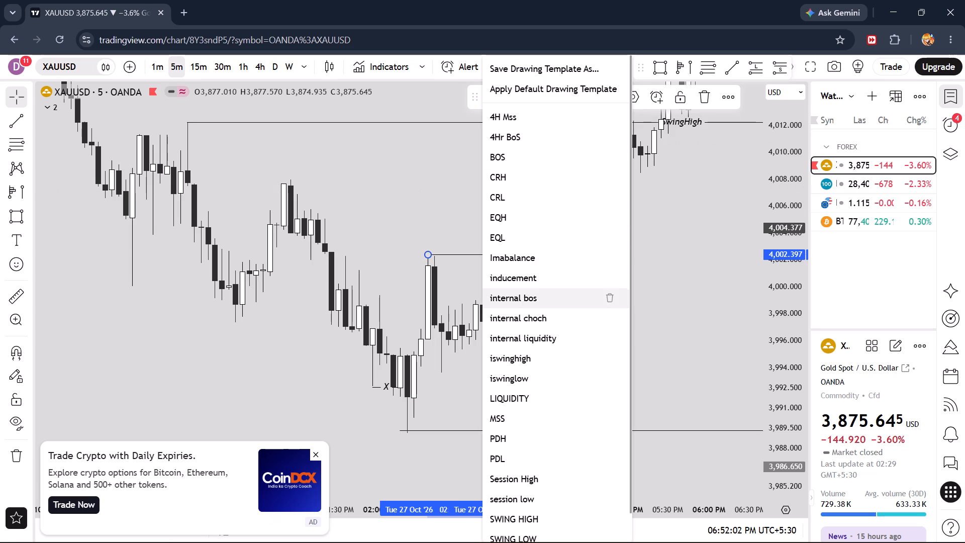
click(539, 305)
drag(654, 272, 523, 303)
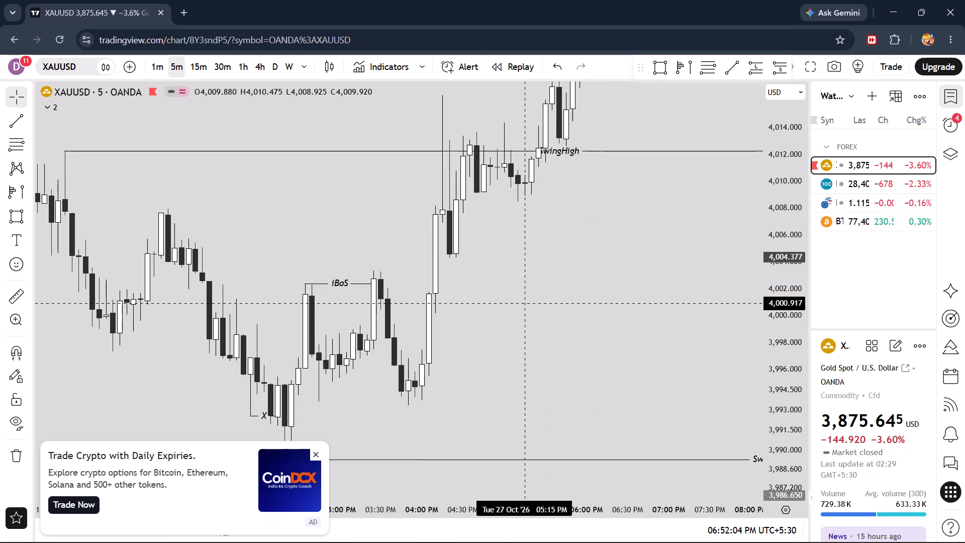
Apply the "internal choch" template to the short trend line at about 4,002.4 so its label reads iMSS.
click(345, 279)
click(504, 98)
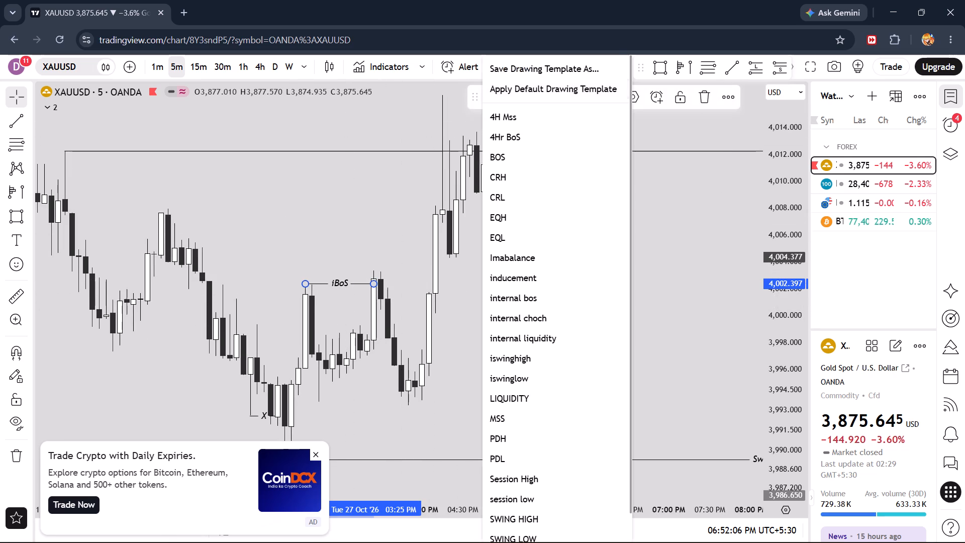
click(553, 325)
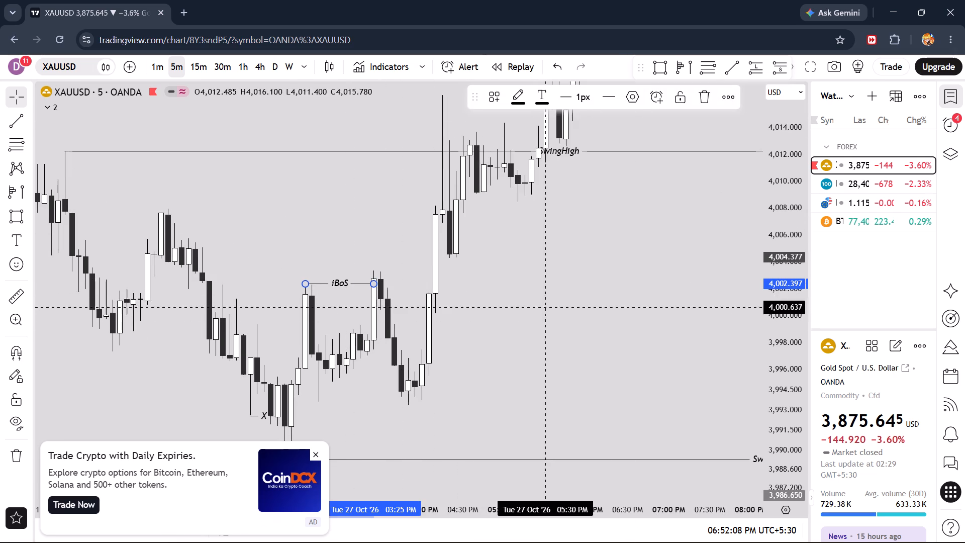
drag(535, 289, 621, 285)
scroll(621, 285, up, 1)
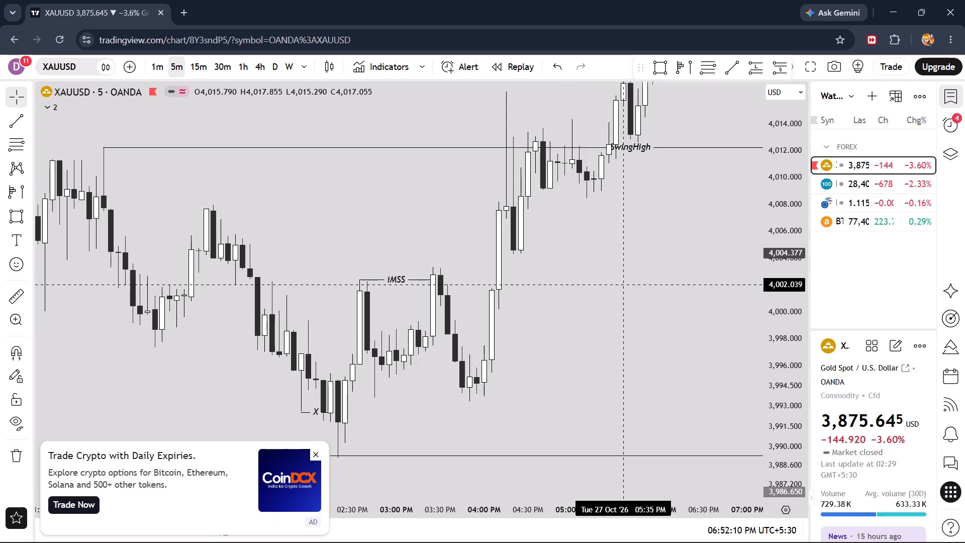
scroll(621, 285, down, 2)
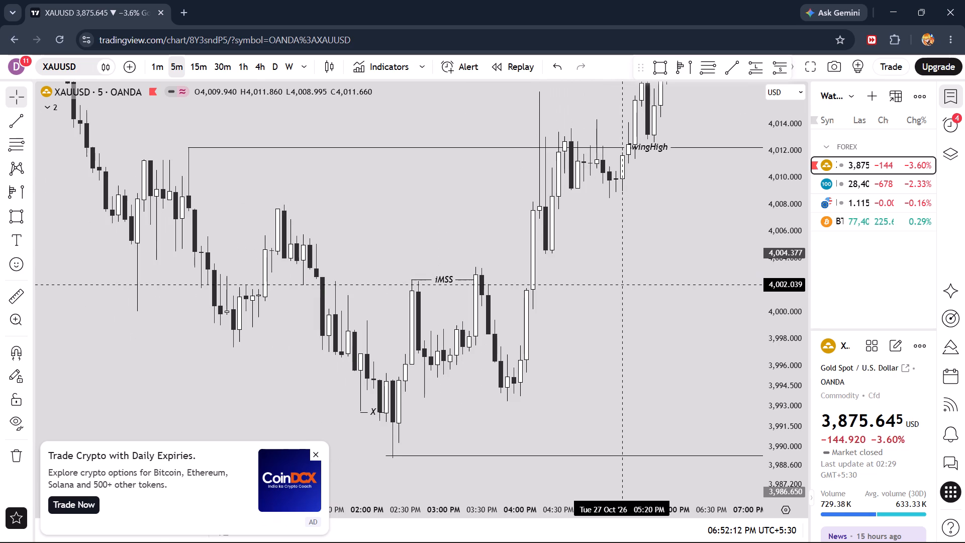
Draw a rectangle from 2:25 PM to 3:00 PM between about 3,995.2 and 3,990.3 and apply the Bullish template.
click(653, 63)
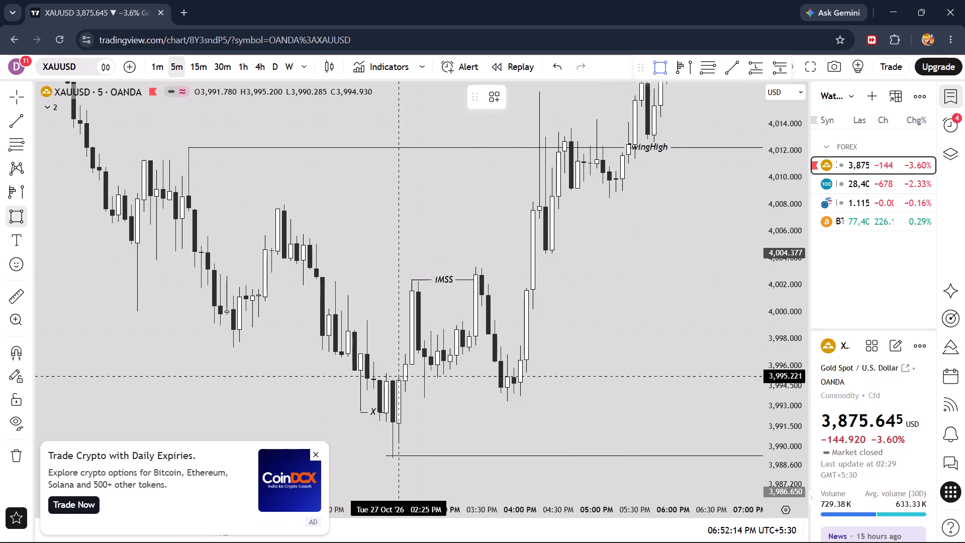
click(398, 376)
click(437, 443)
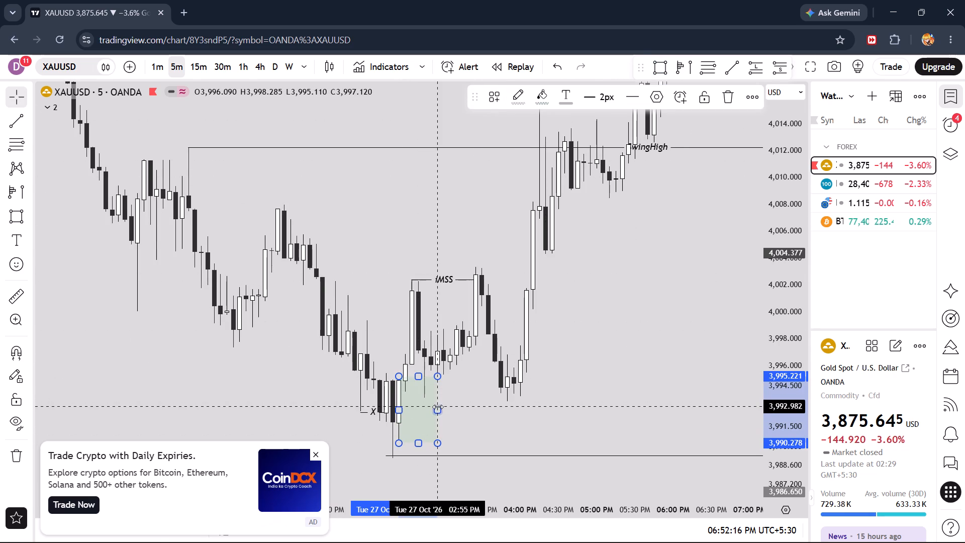
drag(438, 407, 445, 407)
click(504, 97)
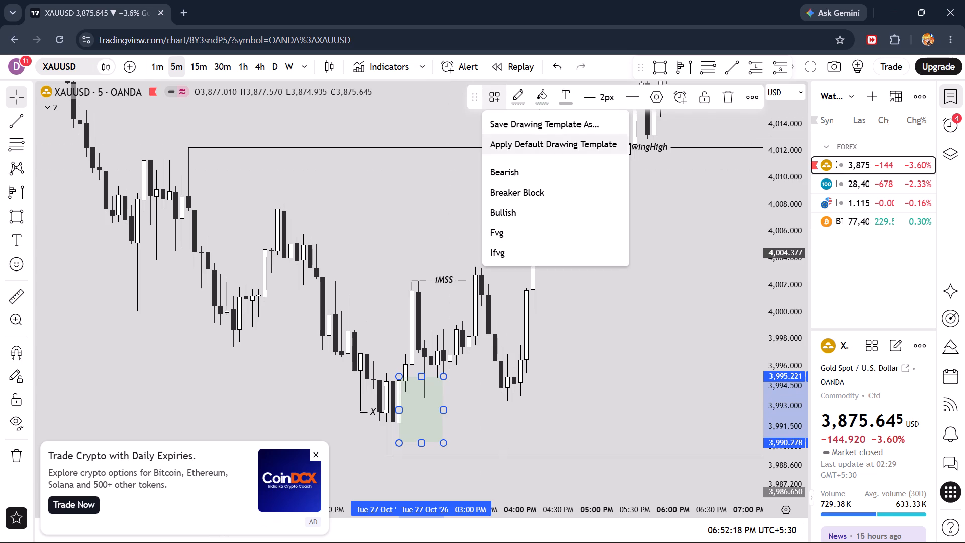
click(513, 208)
drag(624, 335, 561, 307)
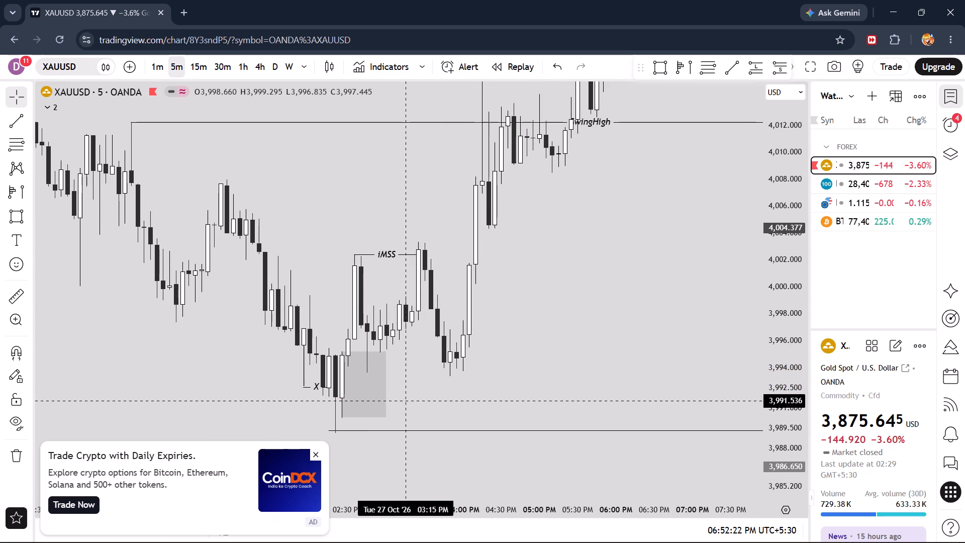
Extend the end of the Bullish rectangle to about 4:40 PM on 27 October.
drag(387, 383, 516, 383)
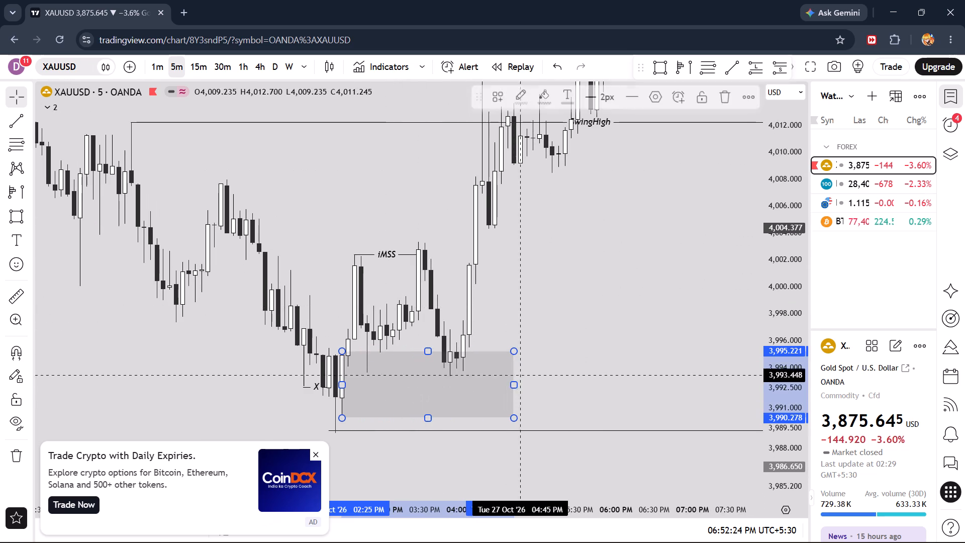
drag(534, 275, 602, 294)
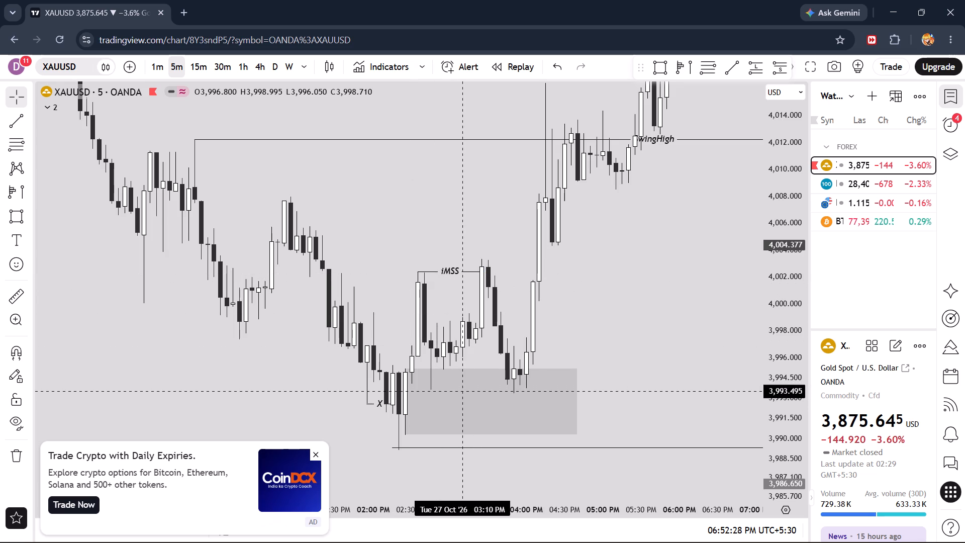
drag(596, 311, 616, 333)
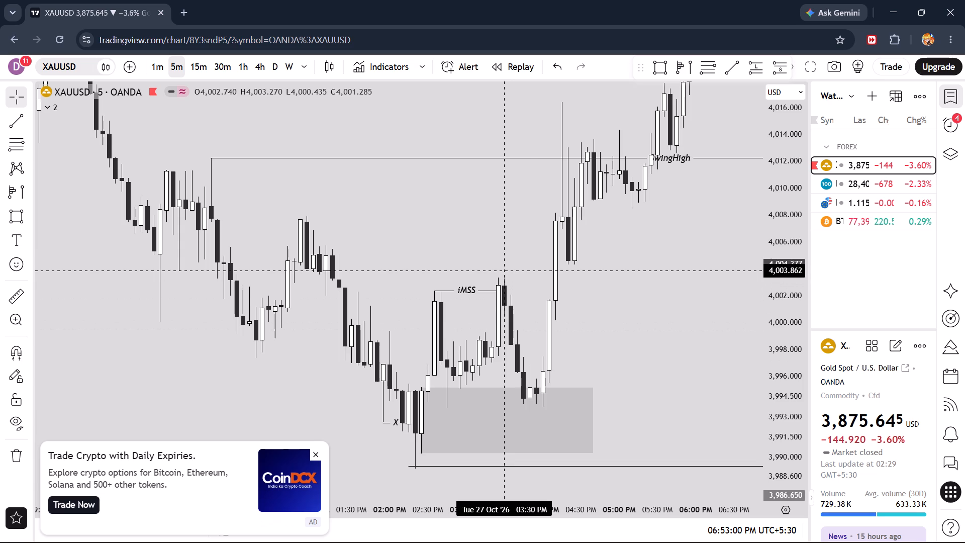
Draw a horizontal trend line at about 3,993.7 from 2:45 PM to 4:20 PM and apply the "iswinglow" template.
click(728, 71)
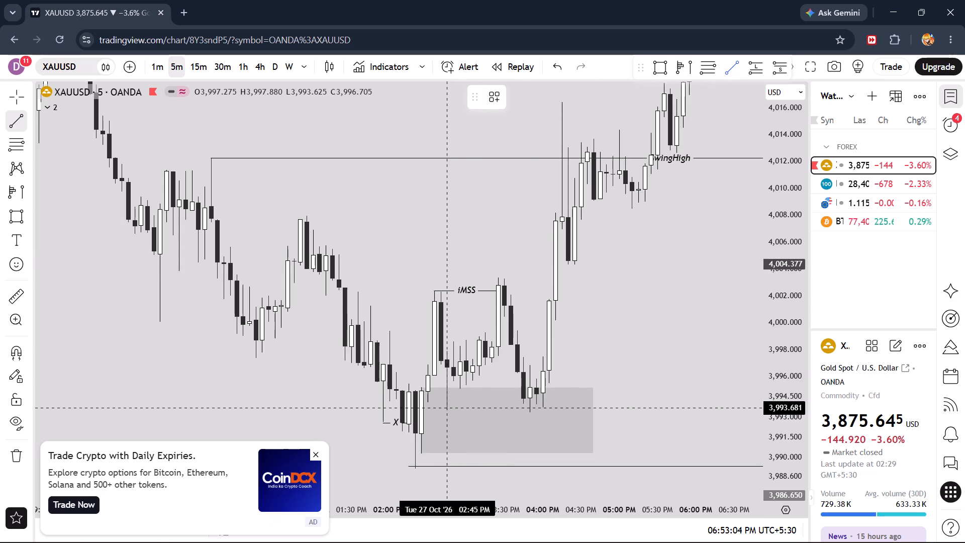
click(447, 408)
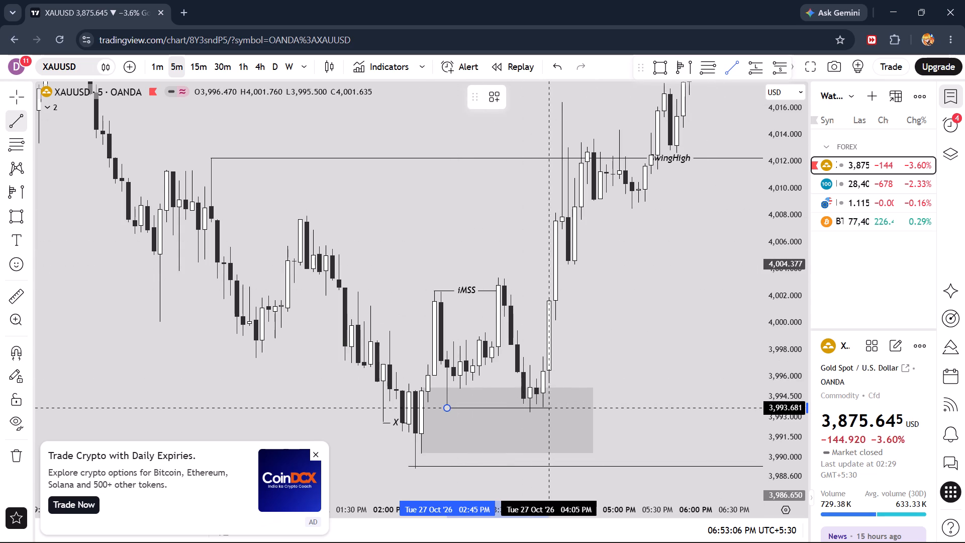
shift+click(568, 410)
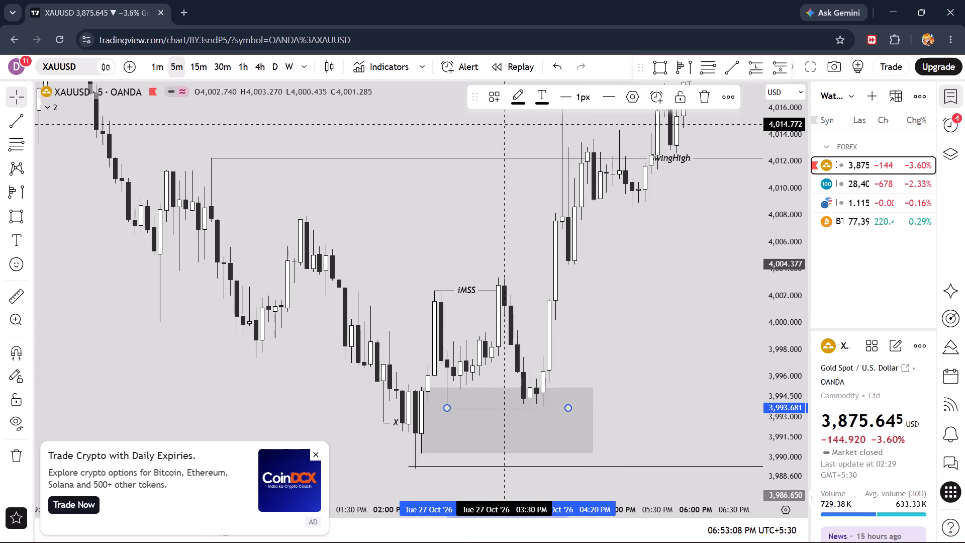
click(495, 106)
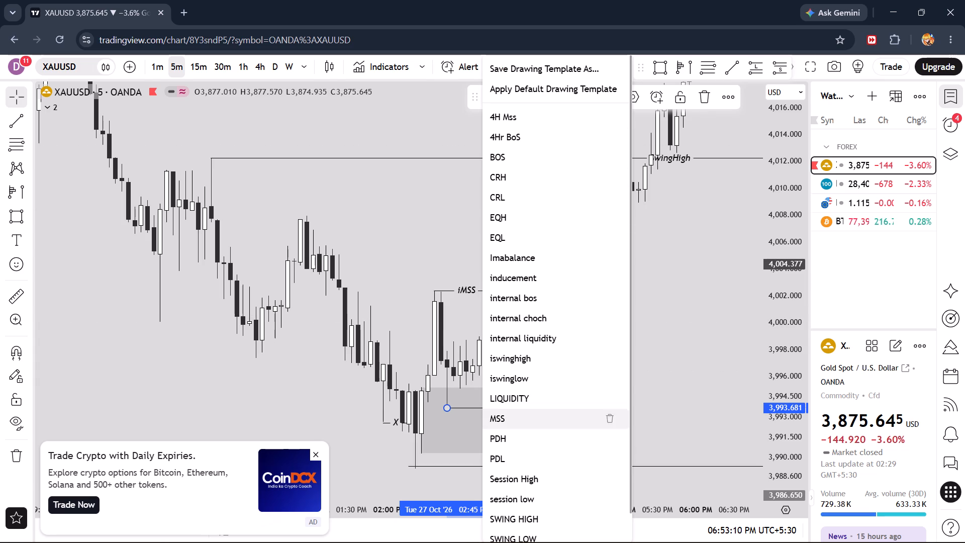
click(527, 384)
drag(646, 350, 655, 327)
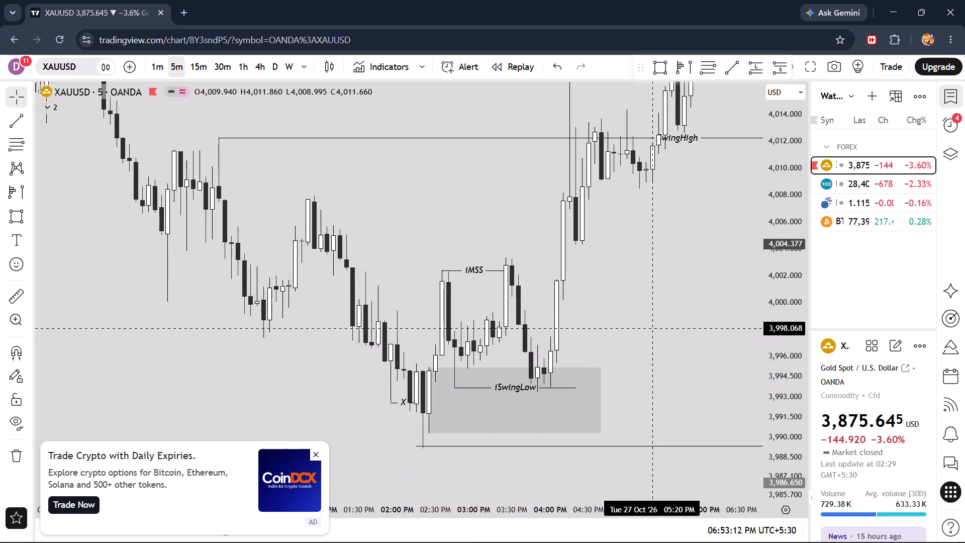
scroll(655, 329, up, 3)
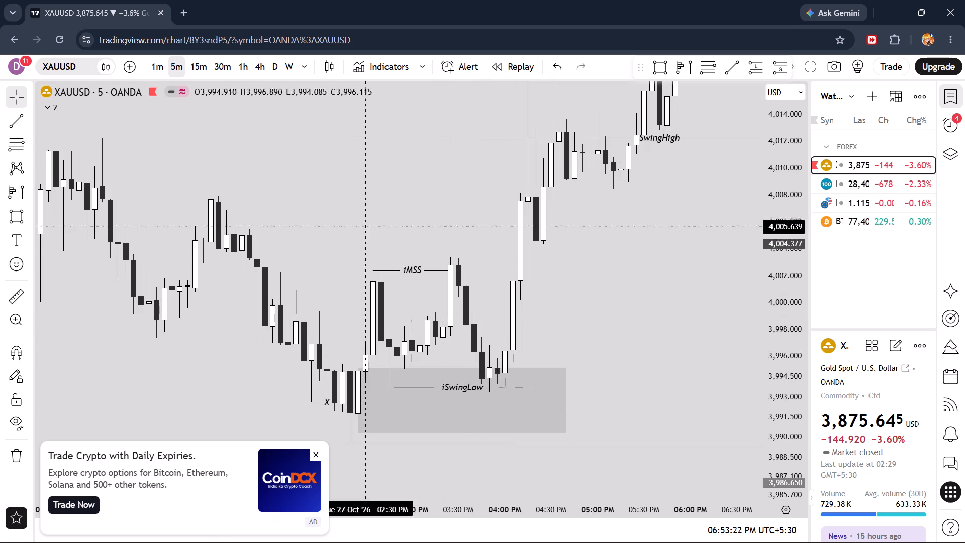
Switch XAUUSD to the 1-minute timeframe and bring the marked-up structure around 2:00–5:00 PM on 27 October back into view.
click(160, 66)
scroll(293, 344, down, 15)
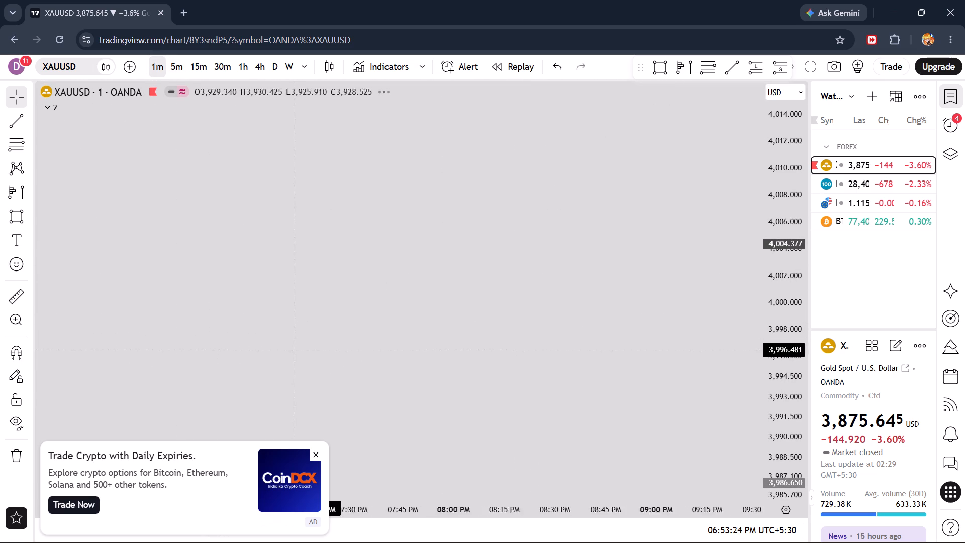
scroll(295, 349, down, 10)
click(317, 457)
drag(327, 411, 553, 219)
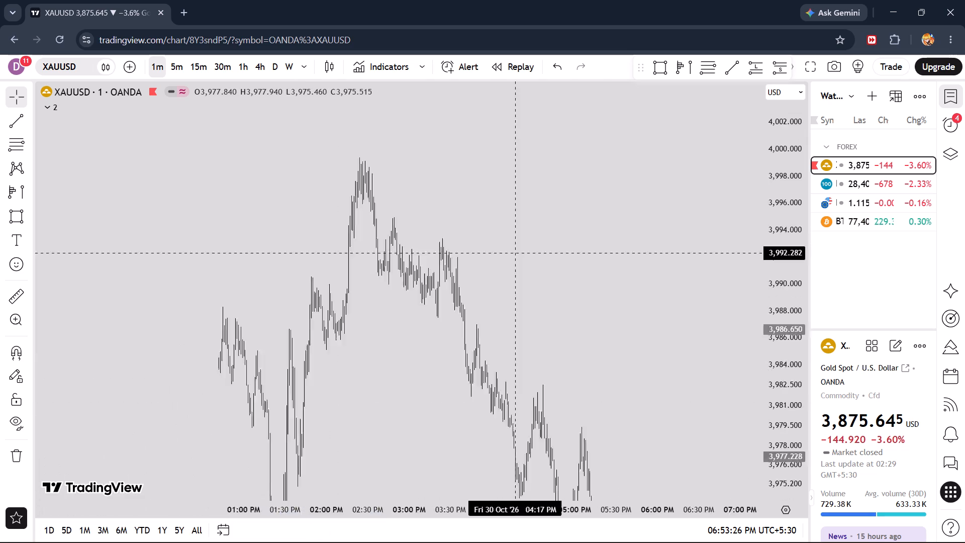
drag(553, 219, 599, 173)
drag(409, 359, 622, 364)
drag(255, 313, 576, 431)
drag(325, 282, 508, 411)
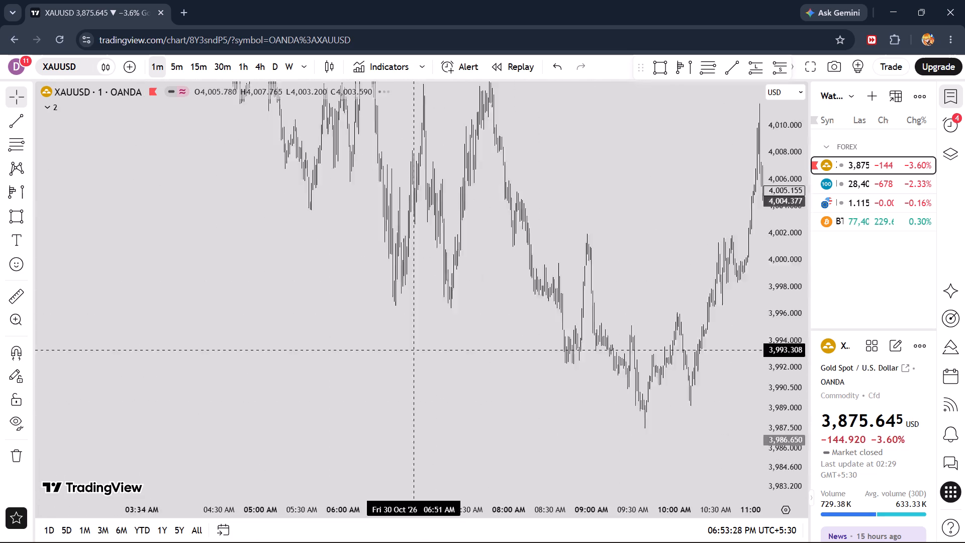
drag(508, 411, 584, 462)
drag(333, 279, 618, 389)
drag(339, 383, 653, 412)
drag(337, 256, 523, 394)
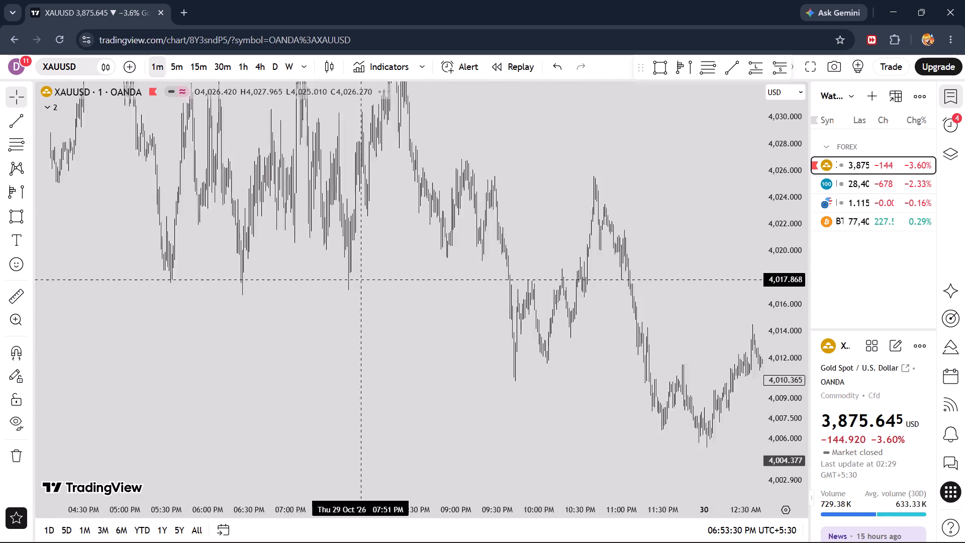
drag(523, 394, 606, 432)
drag(299, 350, 615, 314)
drag(327, 326, 602, 422)
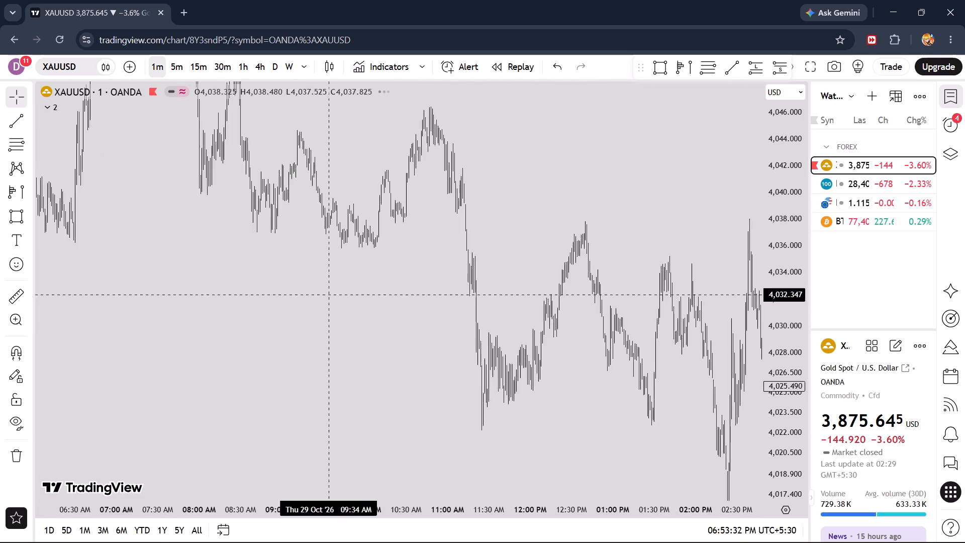
drag(315, 282, 649, 375)
drag(376, 318, 661, 472)
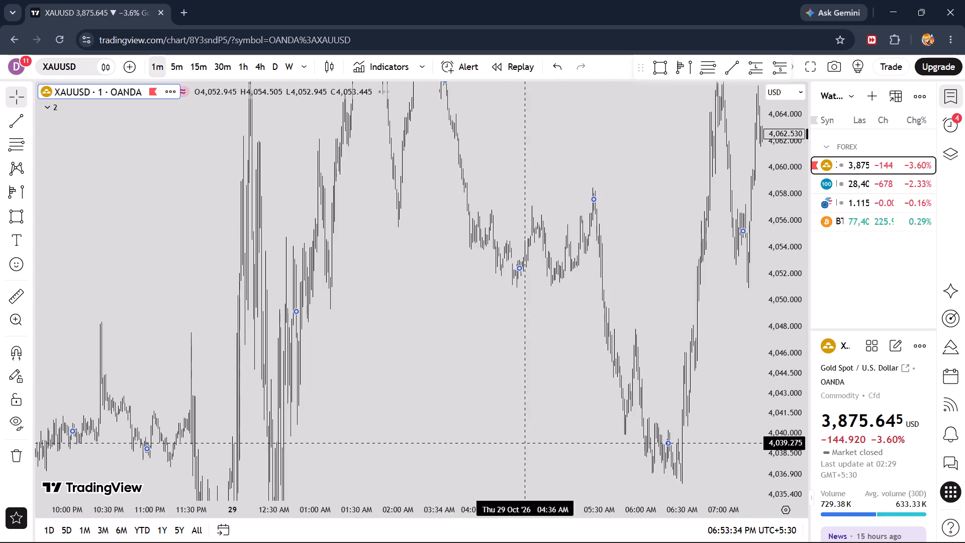
drag(397, 443, 671, 162)
drag(369, 245, 686, 468)
drag(416, 207, 713, 312)
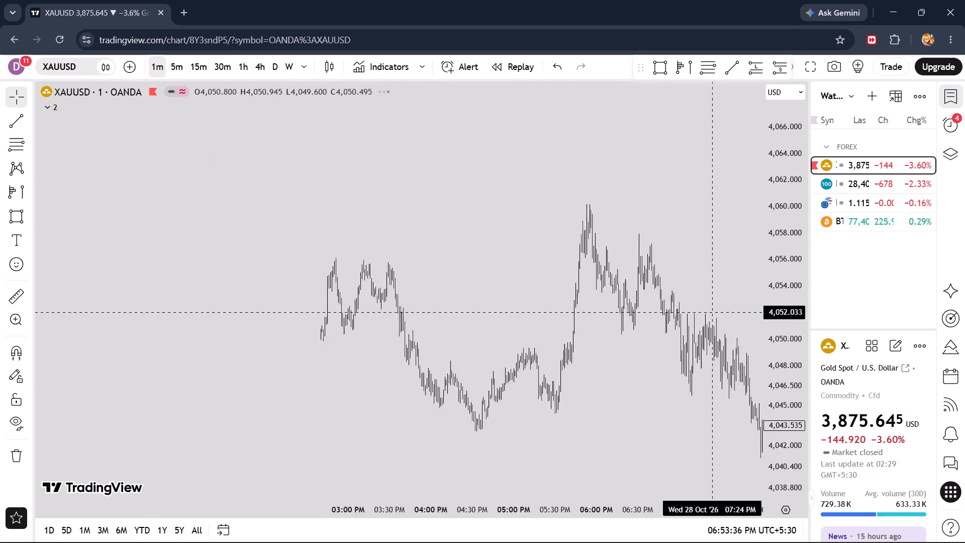
drag(321, 282, 642, 174)
drag(526, 392, 732, 269)
drag(308, 195, 681, 395)
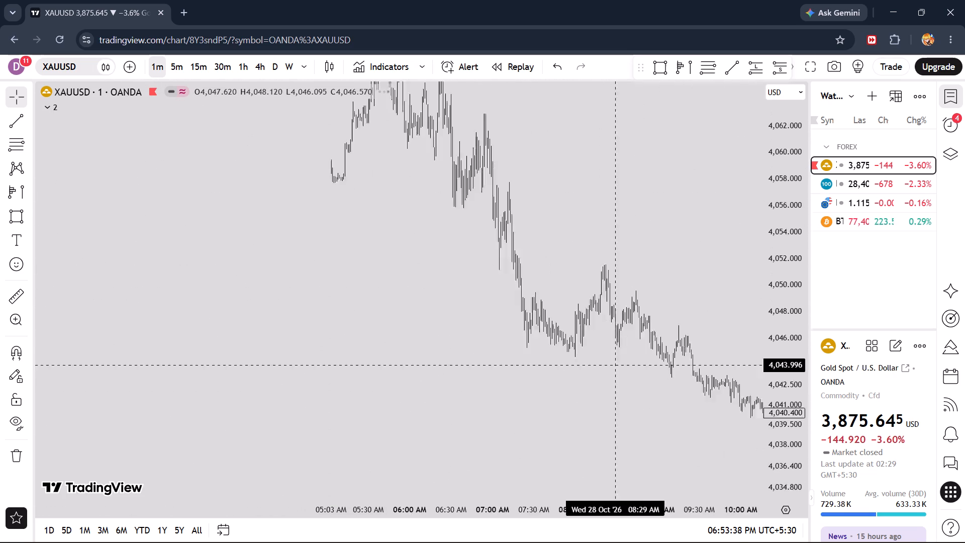
drag(681, 395, 684, 396)
drag(392, 221, 740, 258)
drag(401, 273, 736, 170)
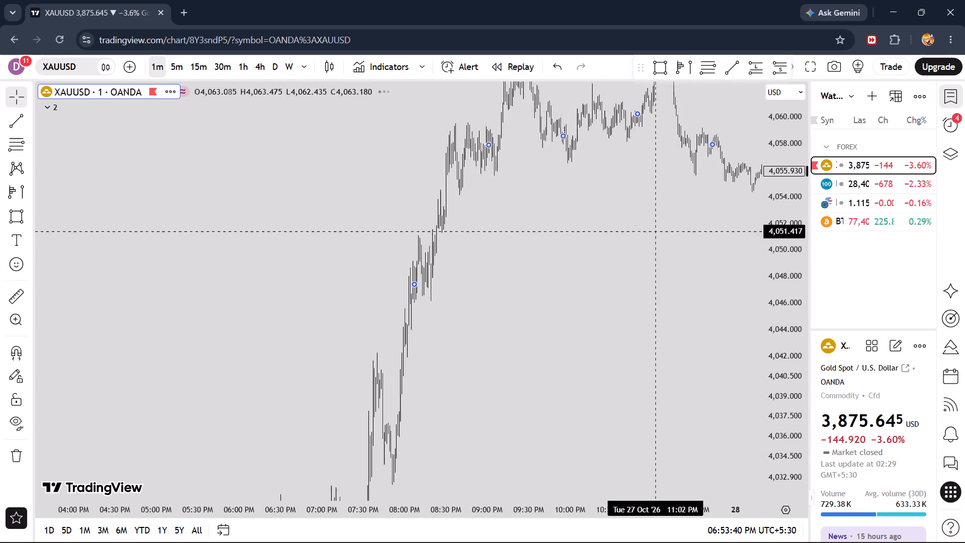
drag(471, 369, 594, 136)
drag(507, 377, 671, 156)
drag(484, 406, 548, 318)
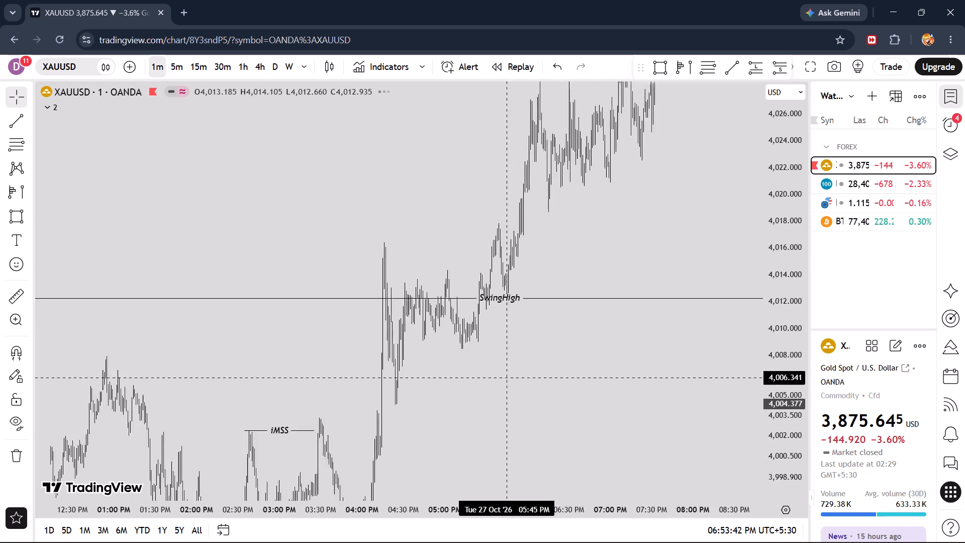
drag(548, 318, 602, 190)
scroll(582, 280, up, 5)
drag(425, 266, 699, 256)
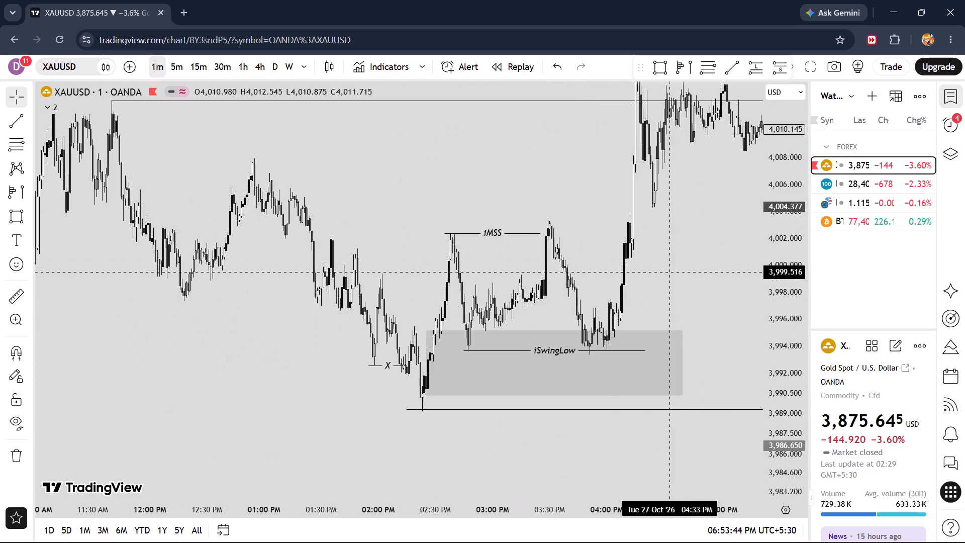
scroll(574, 314, up, 5)
drag(537, 223, 489, 234)
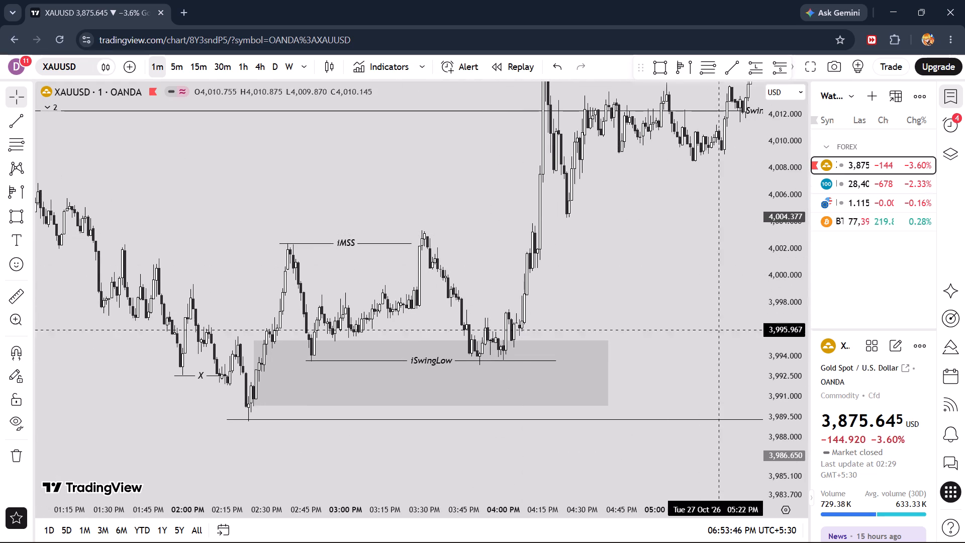
Adjust both ends of the iMSS line at about 4,002.4 so it spans about 2:37 PM to 3:29 PM.
drag(792, 424, 800, 231)
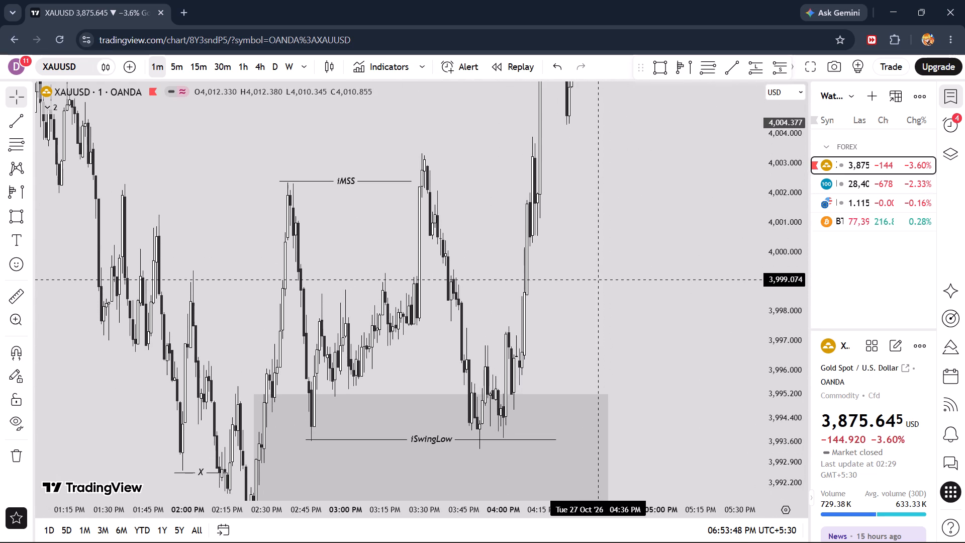
drag(634, 295, 661, 255)
drag(394, 180, 377, 196)
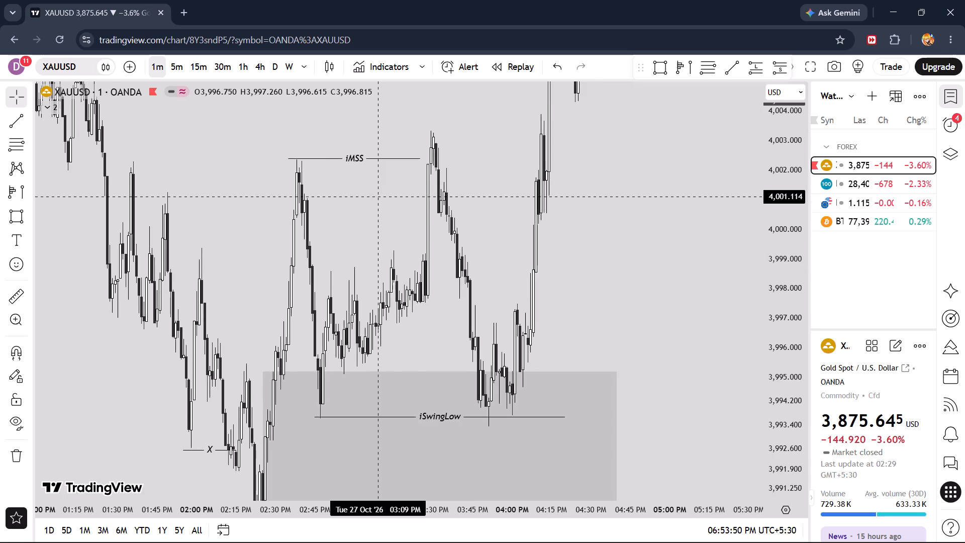
drag(421, 157, 430, 157)
click(378, 201)
drag(288, 160, 295, 160)
Move the start of the X line at about 3,992.6 to the candle low at about 1:58 PM.
drag(380, 217, 491, 119)
scroll(411, 275, up, 3)
drag(226, 212, 336, 187)
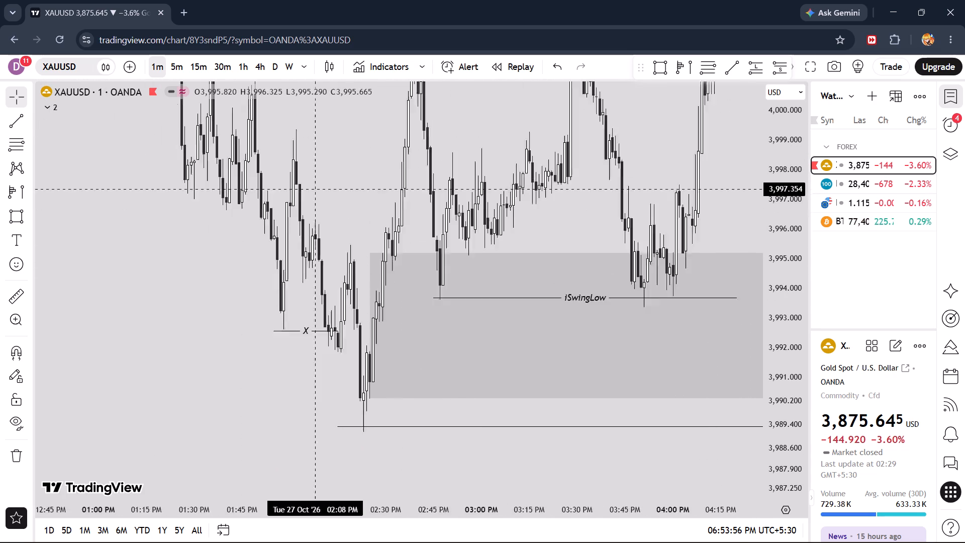
drag(336, 187, 347, 186)
drag(302, 329, 314, 329)
click(350, 363)
click(339, 325)
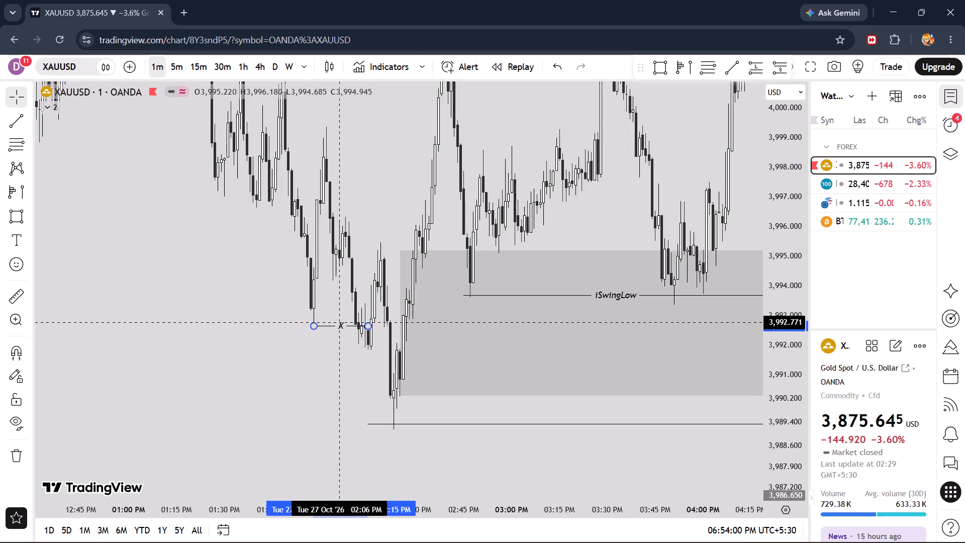
click(332, 352)
Draw a horizontal trend line at about 3,991.8 from 2:15 PM to 2:22 PM and apply the LIQUIDITY template.
scroll(400, 347, up, 4)
click(730, 71)
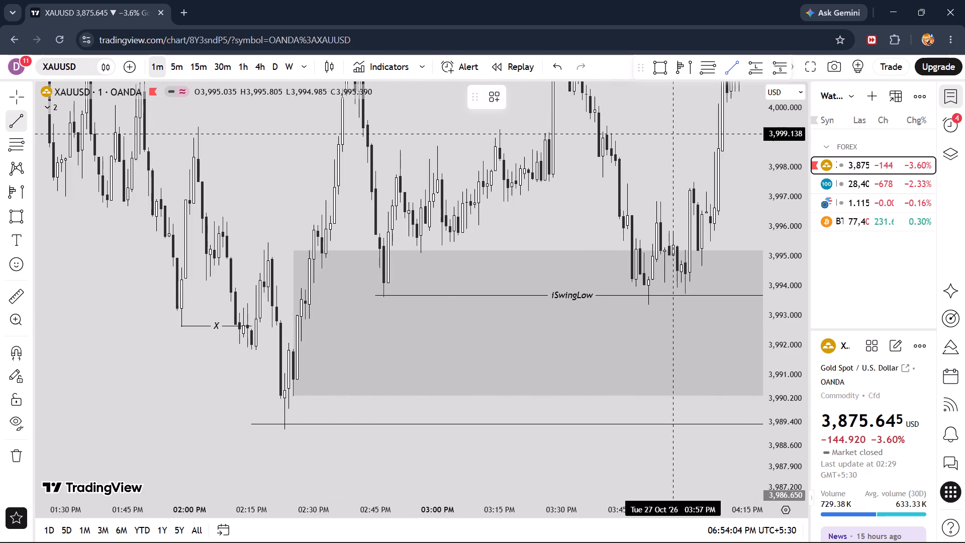
click(250, 349)
shift+click(280, 352)
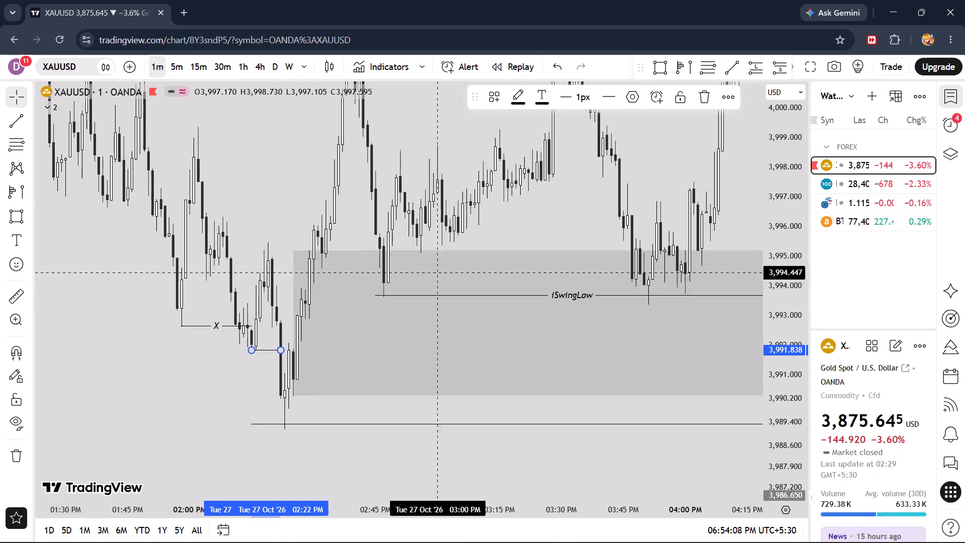
click(499, 101)
click(521, 390)
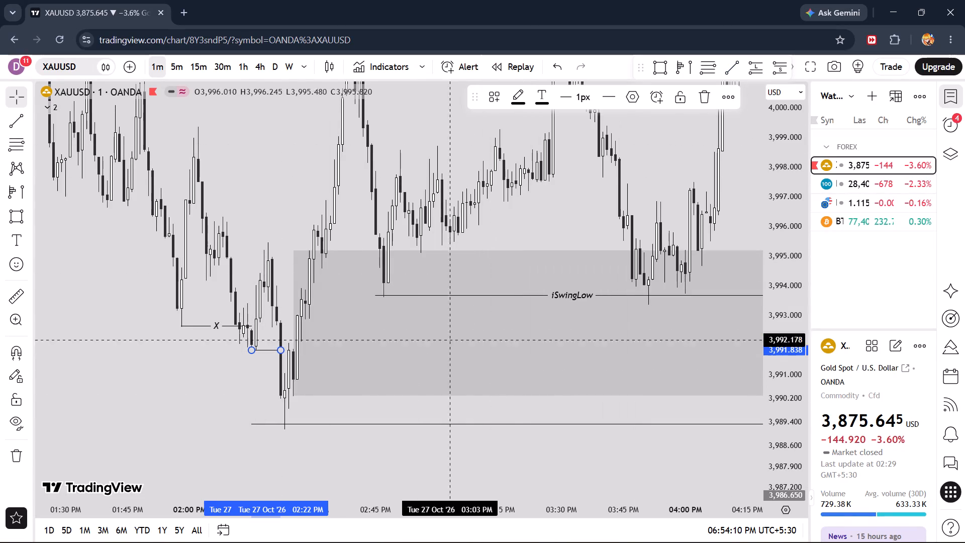
Shift the long horizontal line below the Bullish rectangle to start at the lowest wick, about 2:23 PM and 3,989.1.
drag(302, 200, 444, 233)
scroll(444, 233, up, 4)
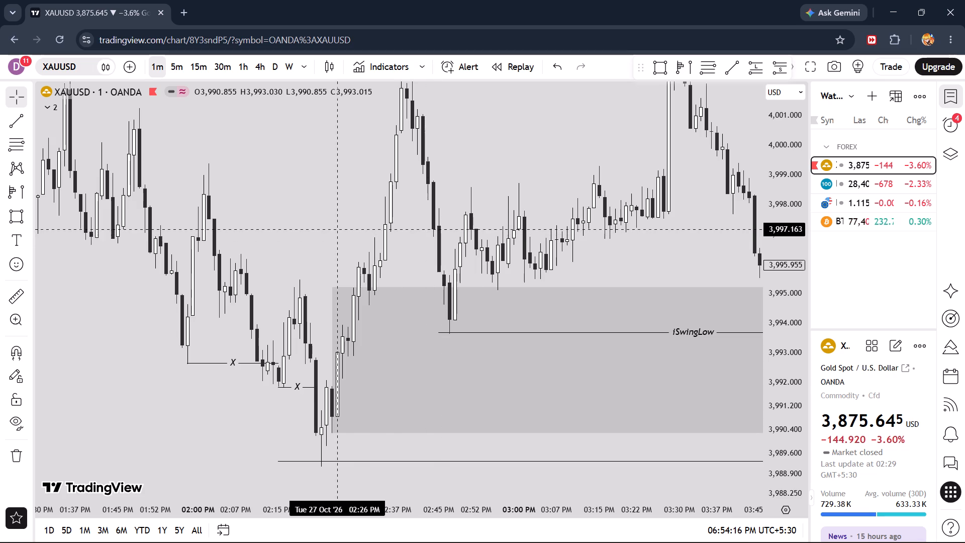
drag(321, 209, 288, 173)
drag(324, 430, 328, 433)
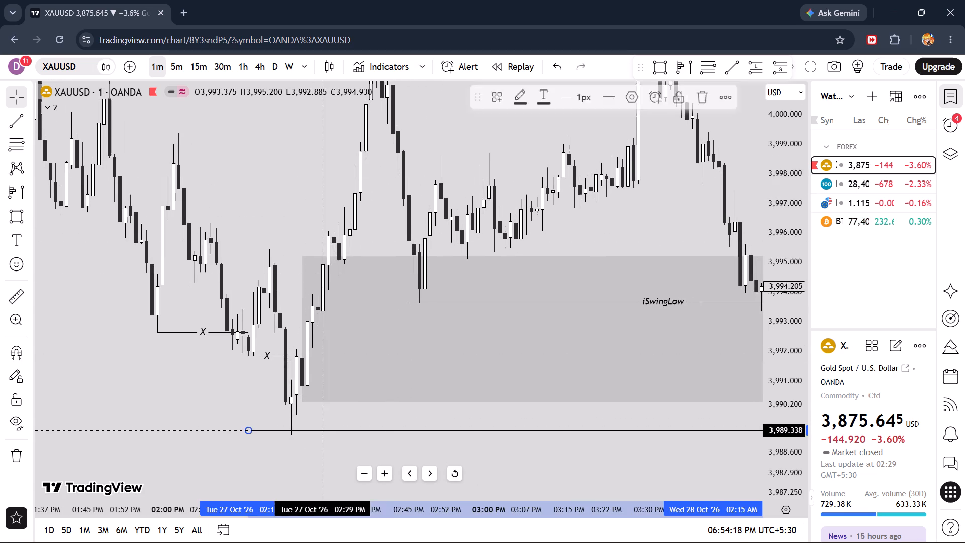
drag(328, 433, 364, 435)
Shorten the X line at about 3,992.6 to end at 2:12 PM and apply the "internal bos" template.
drag(278, 201, 335, 281)
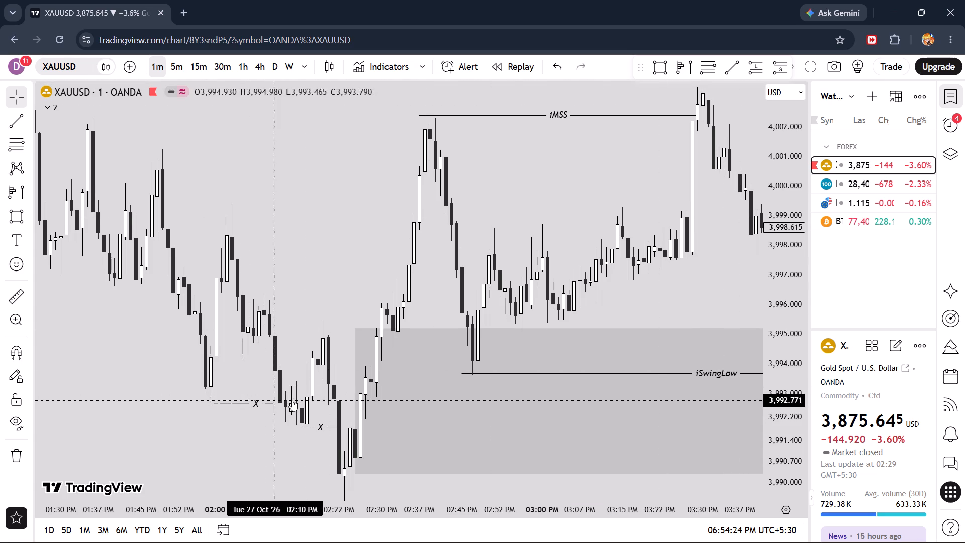
drag(302, 403, 286, 400)
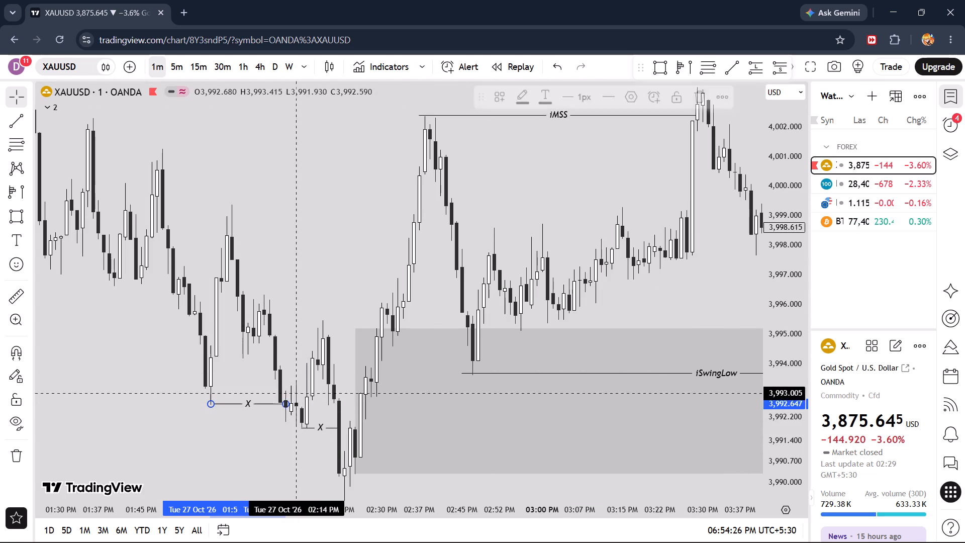
click(492, 94)
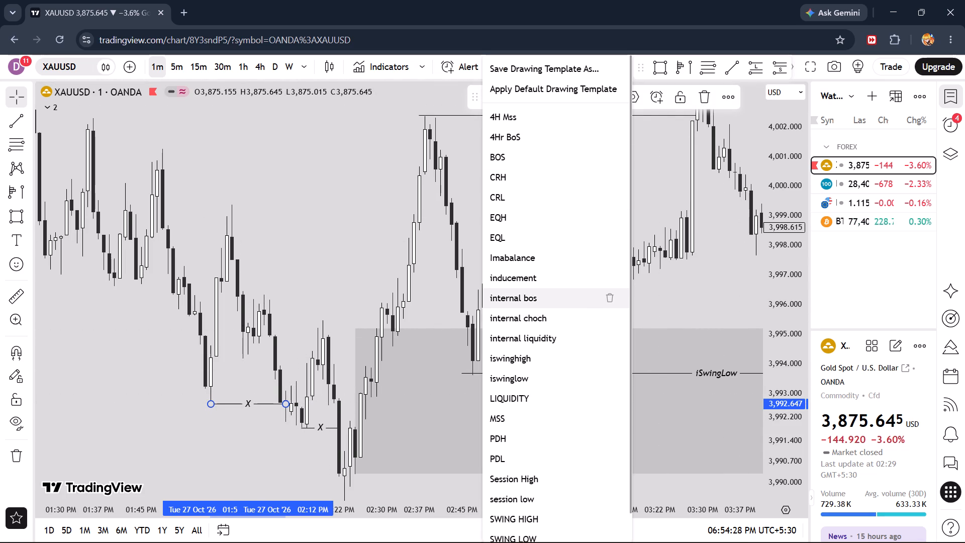
click(522, 304)
Draw a horizontal trend line at about 3,999.3 from the 2:02 PM high to 2:37 PM.
drag(369, 275, 348, 194)
drag(330, 167, 347, 210)
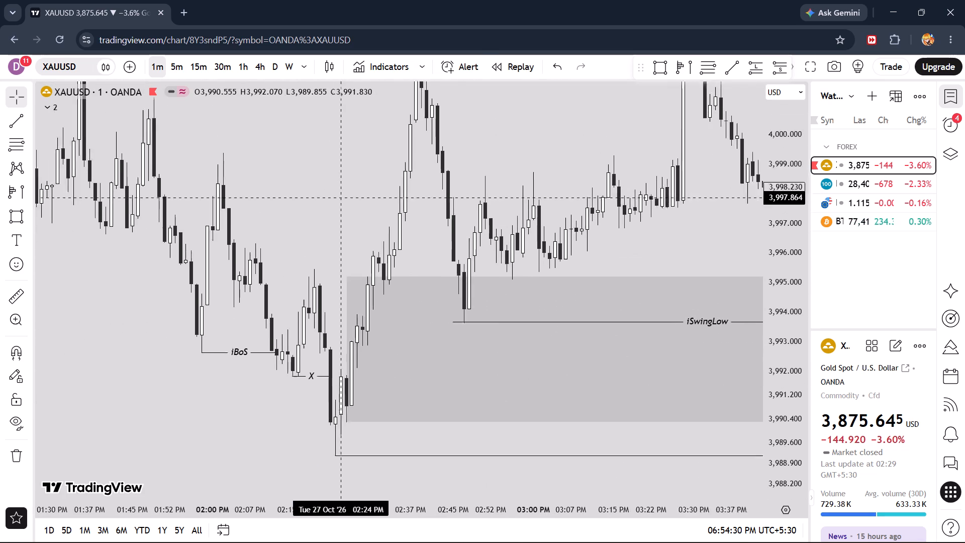
drag(347, 210, 374, 269)
click(724, 71)
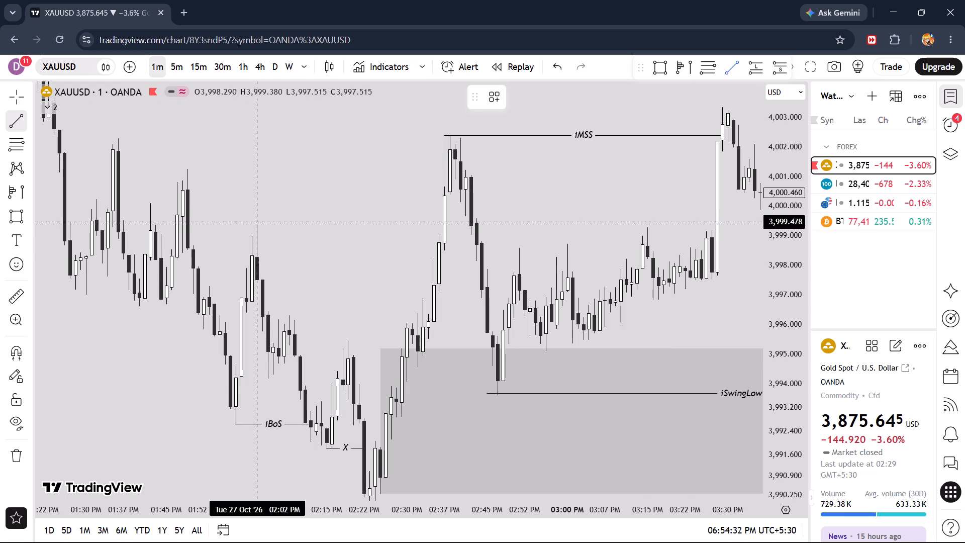
click(257, 226)
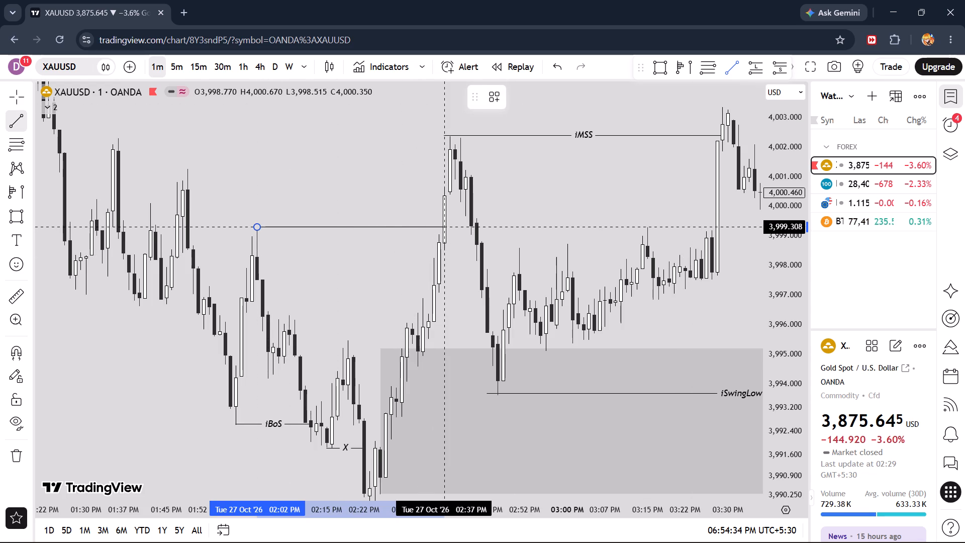
shift+click(443, 231)
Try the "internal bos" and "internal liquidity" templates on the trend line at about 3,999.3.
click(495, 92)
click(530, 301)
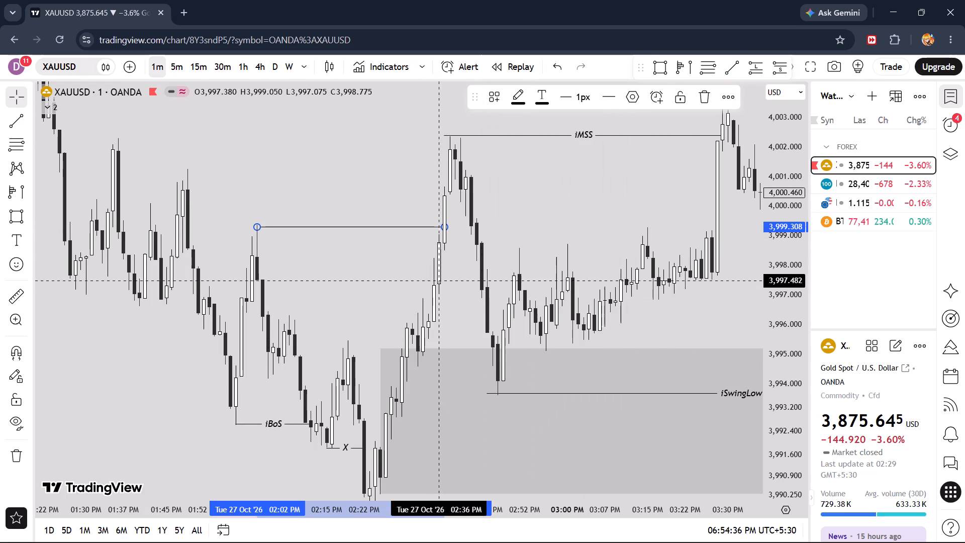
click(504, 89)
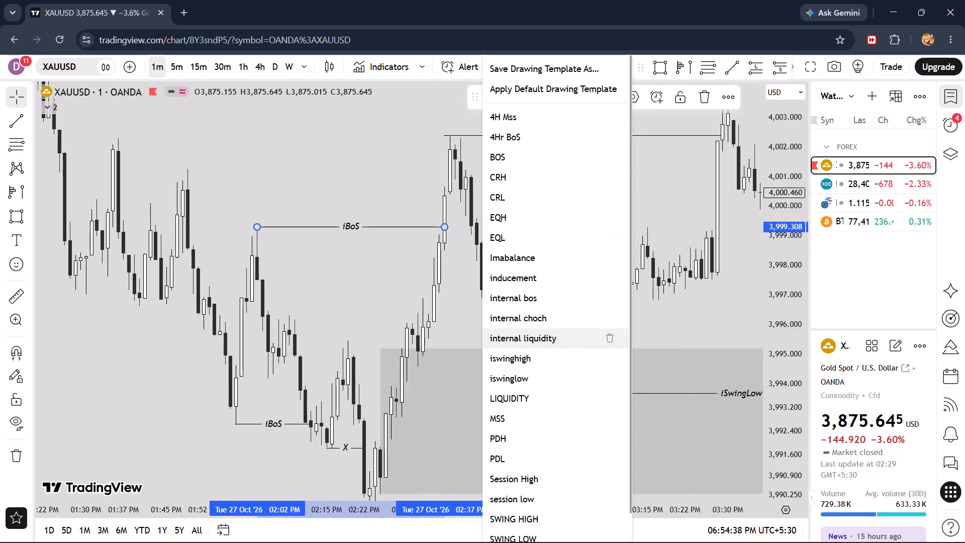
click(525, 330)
Apply the "internal choch" template to the trend line at about 3,999.3 so its label reads iMSS.
click(490, 95)
click(531, 317)
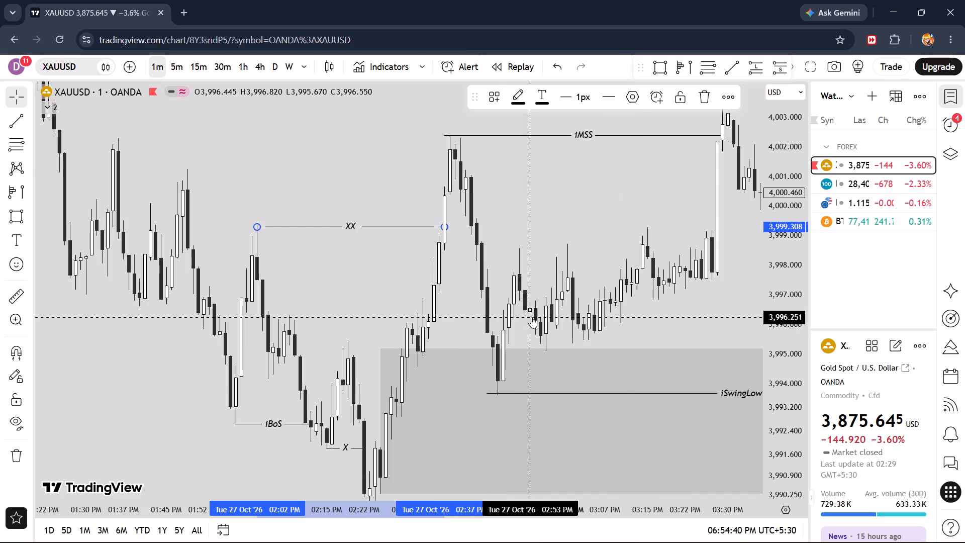
Draw a rising trend line from 2:48 PM at about 3,994.15 to 3:31 PM at about 3,997.8 and apply the "Trendline liquidity" template.
drag(406, 293, 260, 250)
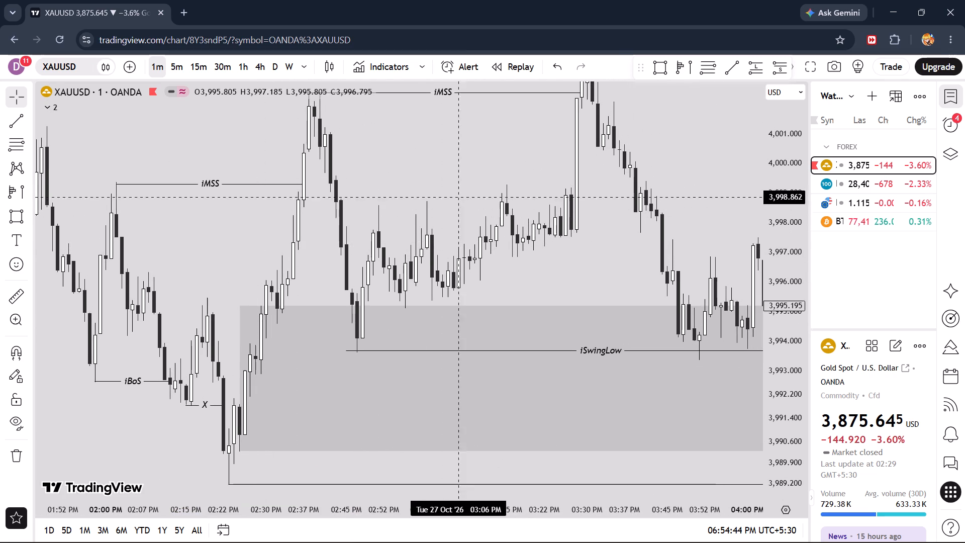
drag(481, 143, 477, 238)
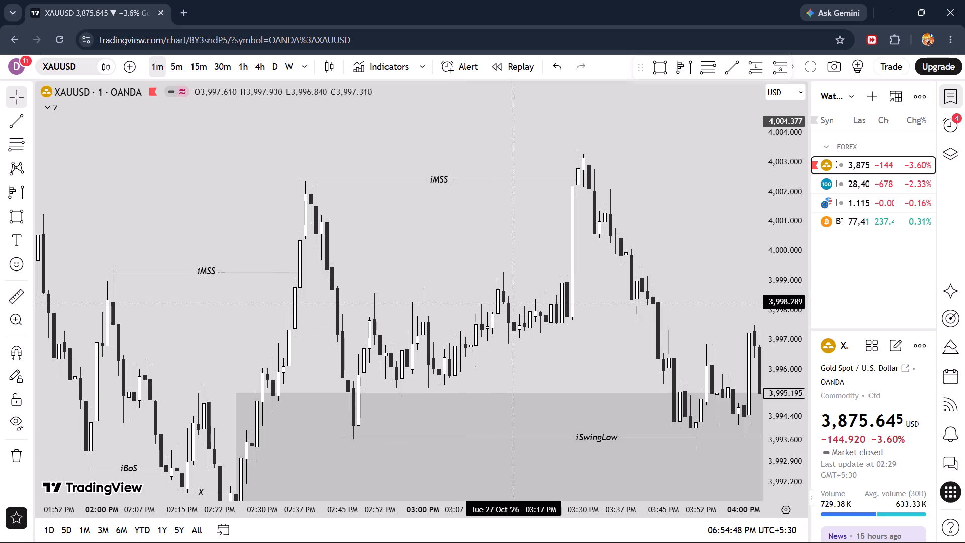
drag(684, 218, 534, 196)
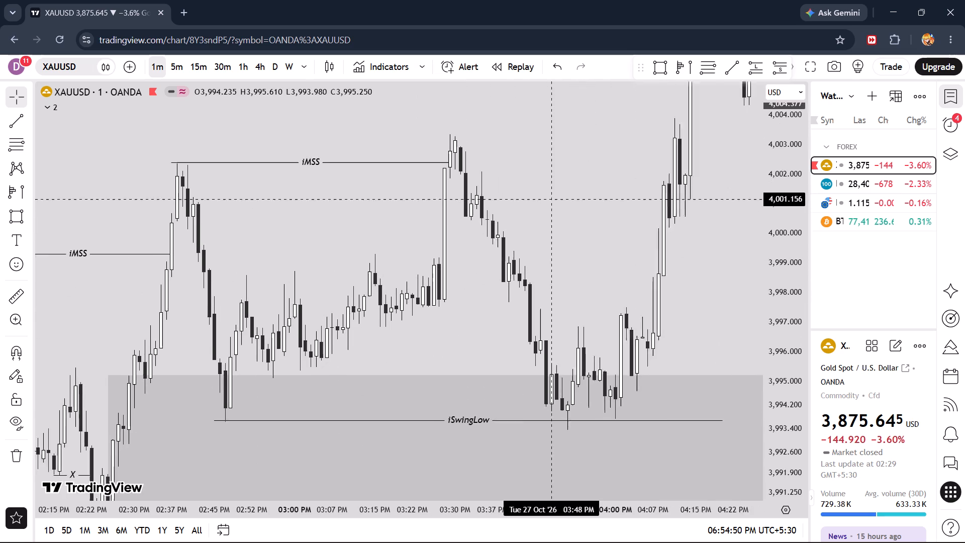
drag(534, 196, 512, 192)
click(732, 71)
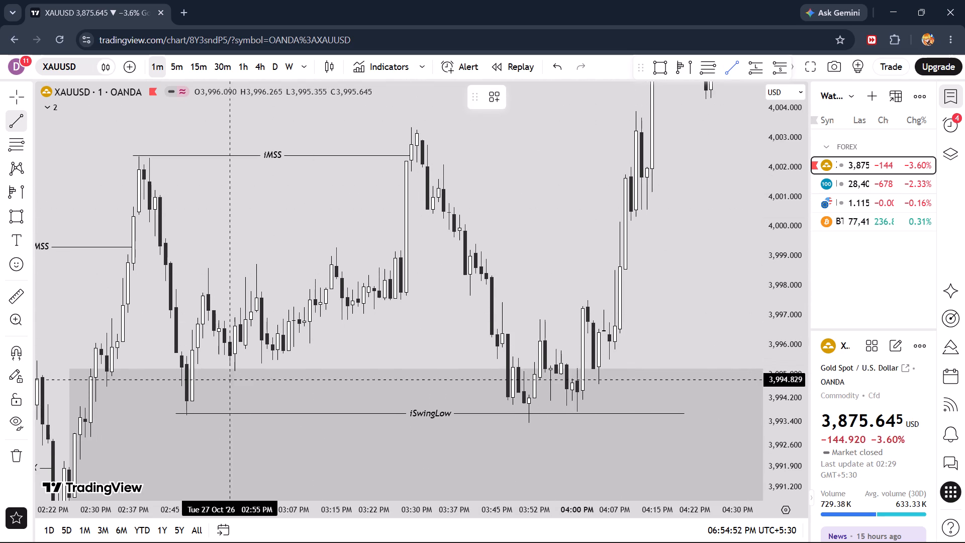
click(192, 399)
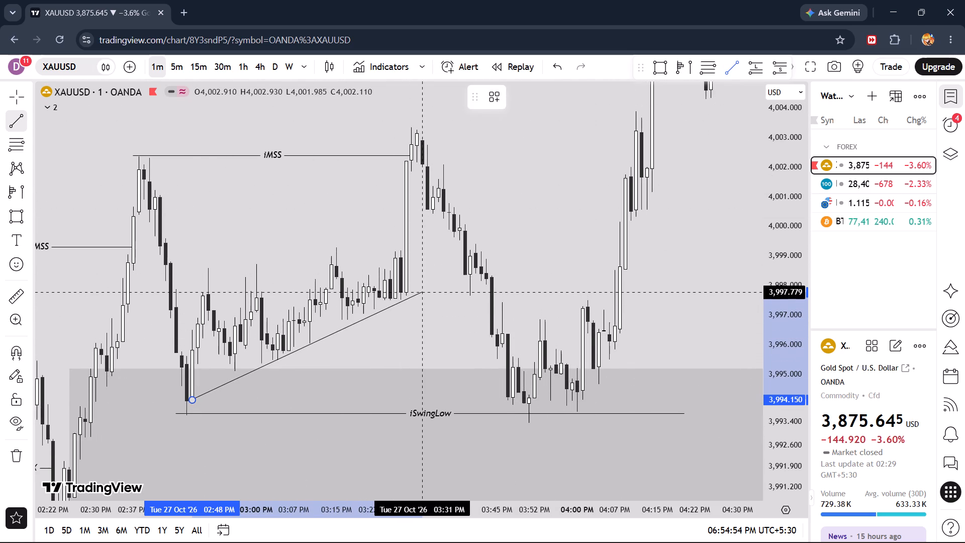
click(420, 292)
click(496, 102)
scroll(536, 312, down, 2)
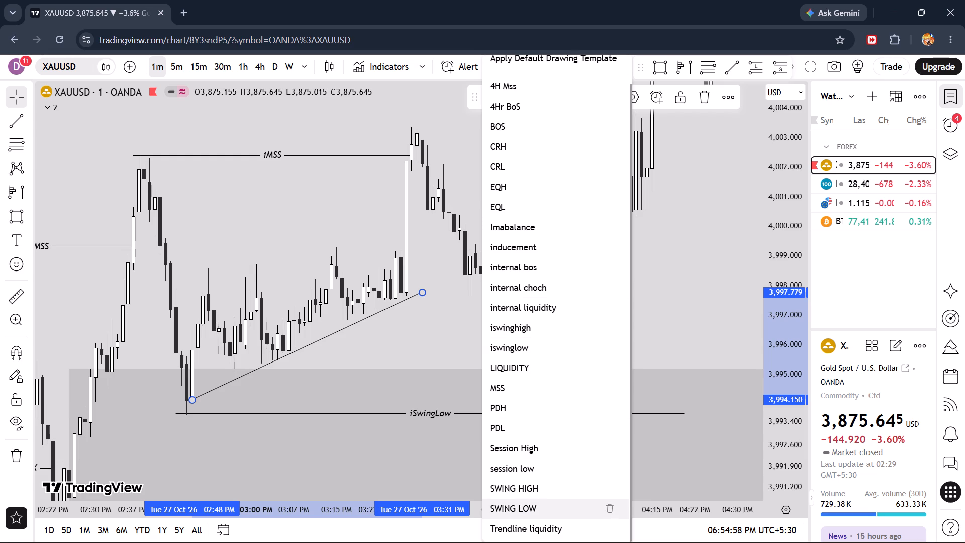
click(549, 526)
Draw a rectangle zone from 3:51 PM between about 3,994.4 and 3,993.4, extending its end to about 4:08 PM.
drag(400, 330, 468, 319)
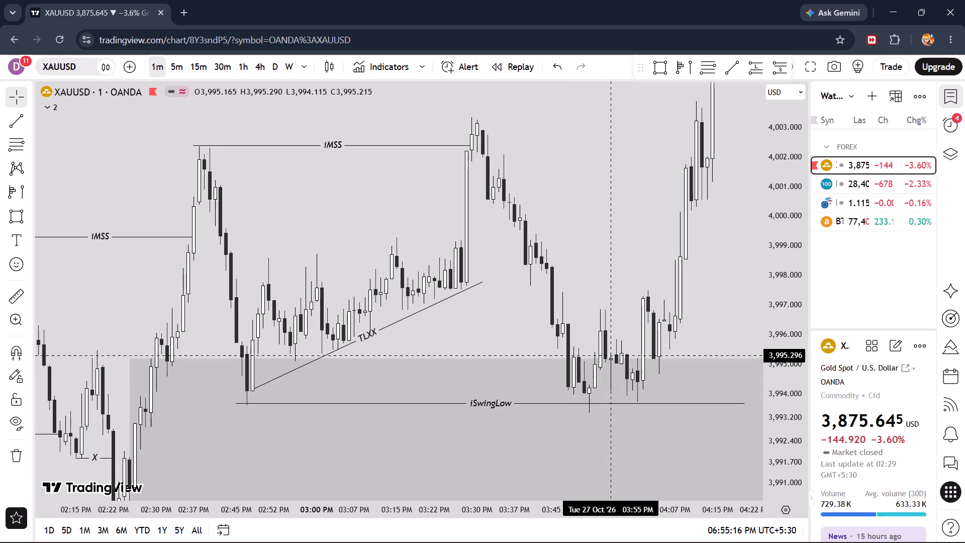
drag(599, 262, 466, 233)
click(669, 67)
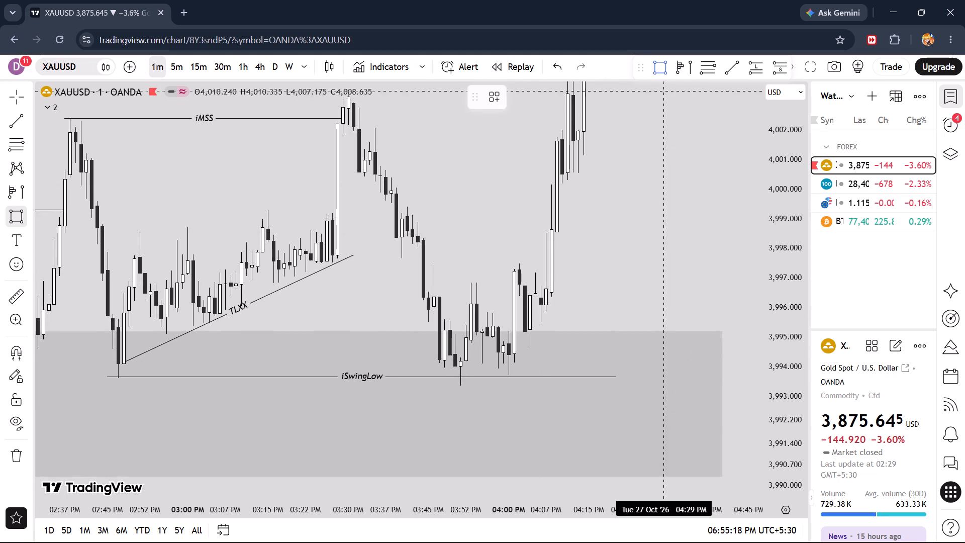
click(461, 356)
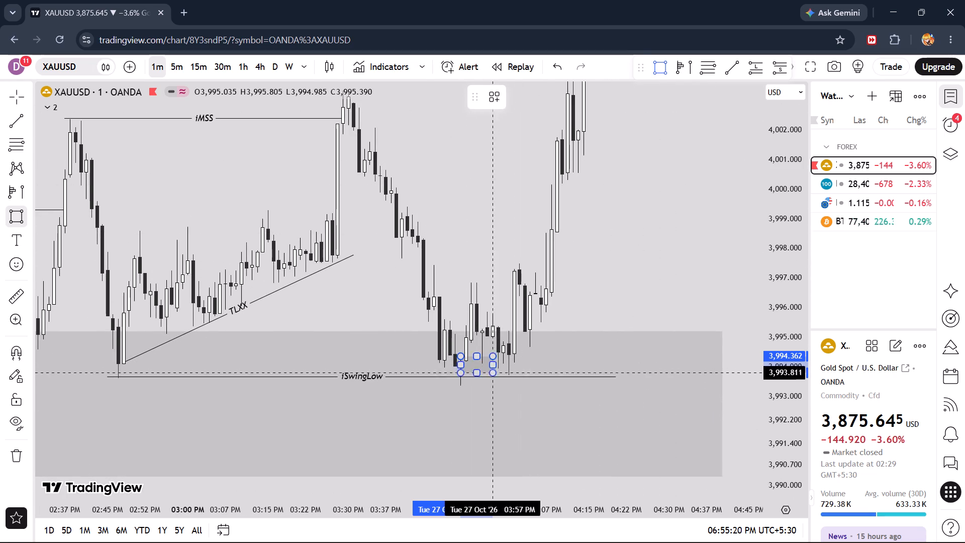
click(501, 385)
drag(504, 369, 551, 369)
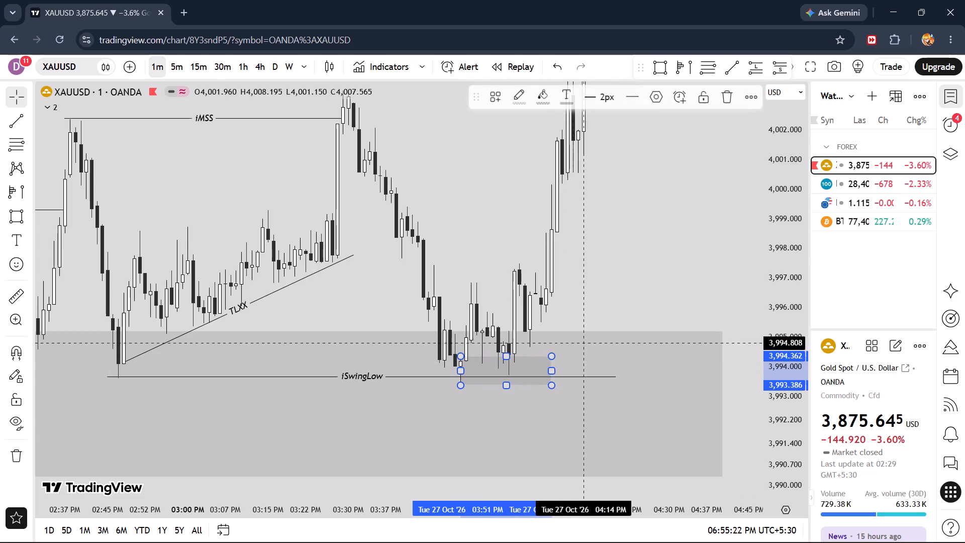
click(648, 236)
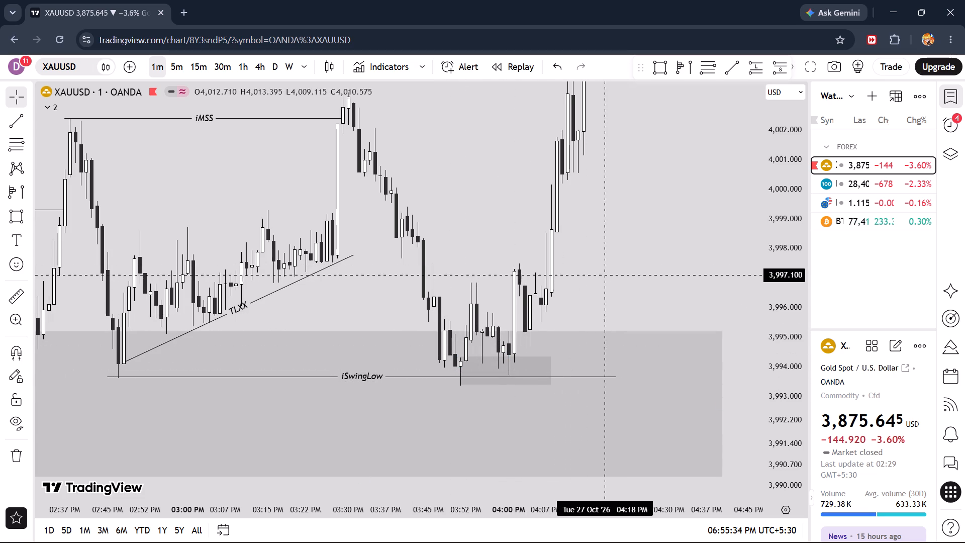
Draw a horizontal trend line at about 3,996.9 from the 3:53 PM high to about 4:01 PM and apply the "internal bos" template.
drag(605, 275, 570, 277)
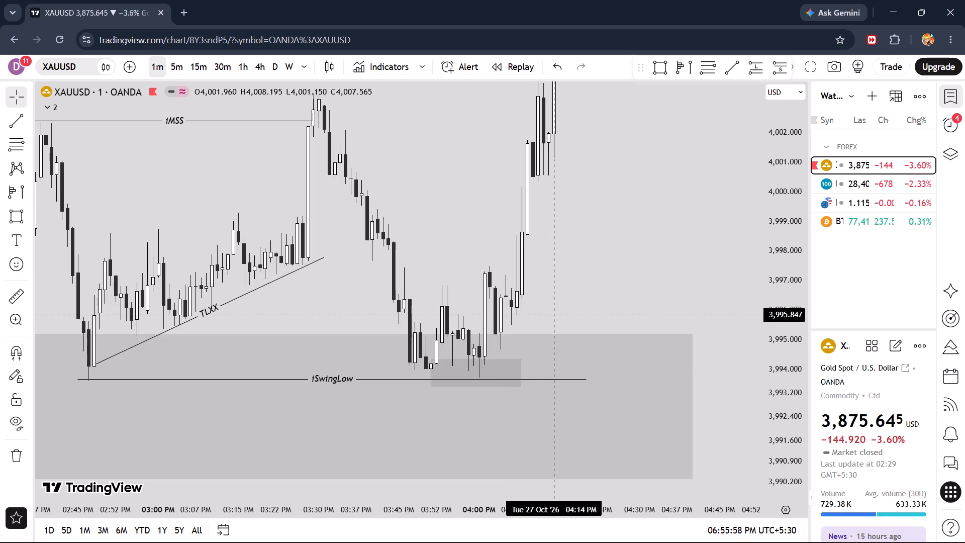
drag(571, 169, 552, 287)
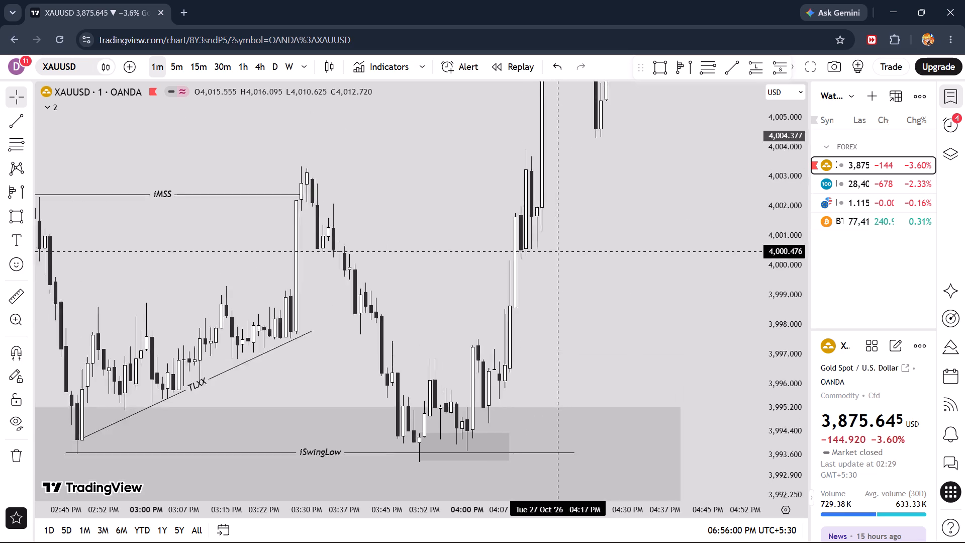
drag(552, 287, 493, 239)
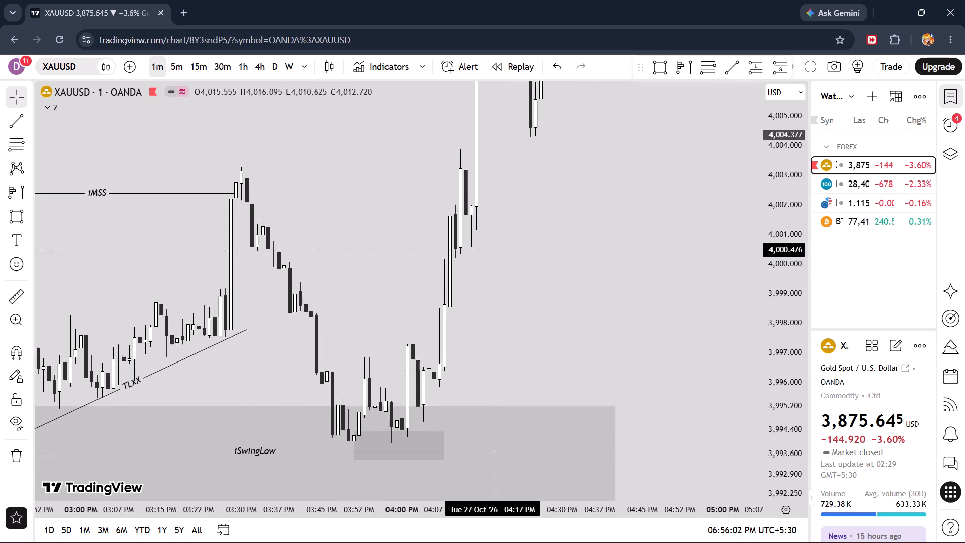
drag(493, 239, 492, 186)
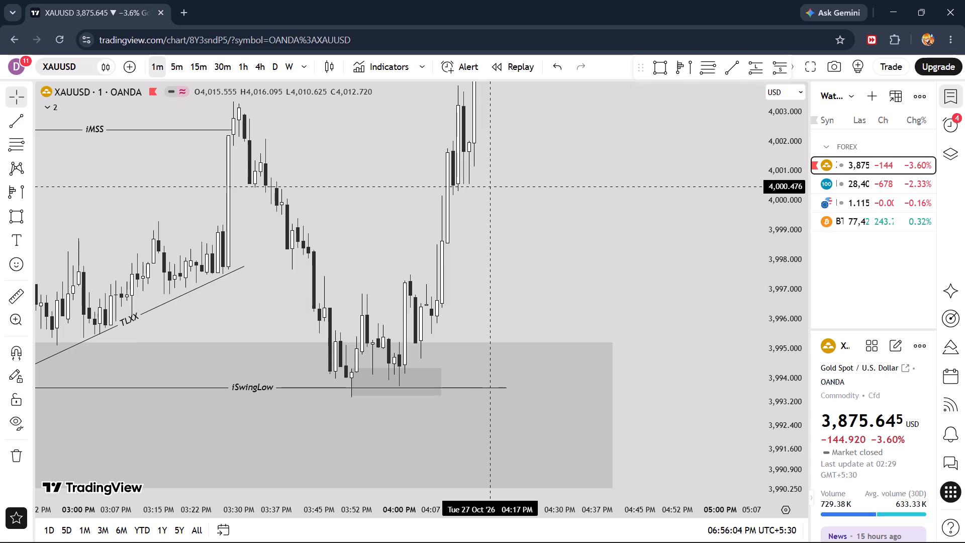
drag(798, 131, 782, 316)
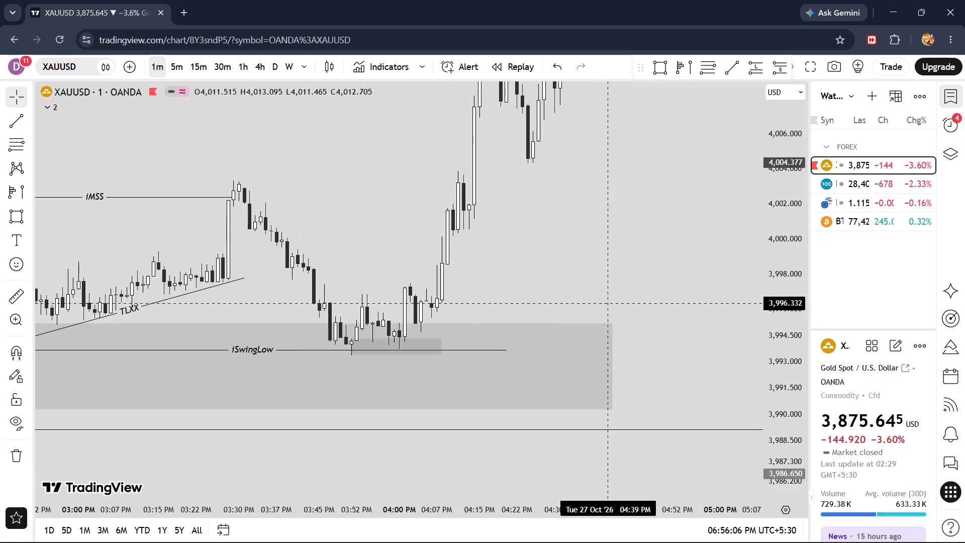
scroll(452, 302, down, 5)
drag(497, 184, 511, 208)
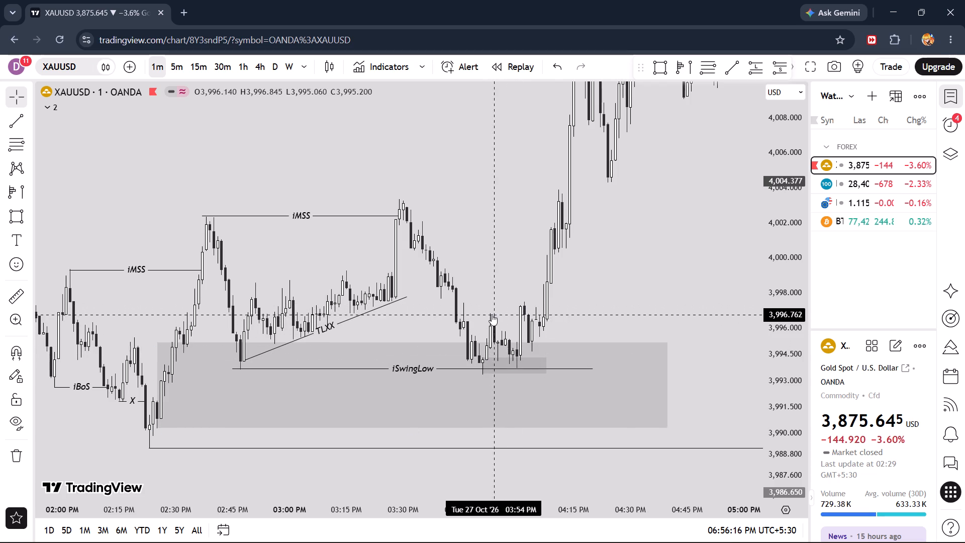
drag(788, 390, 788, 302)
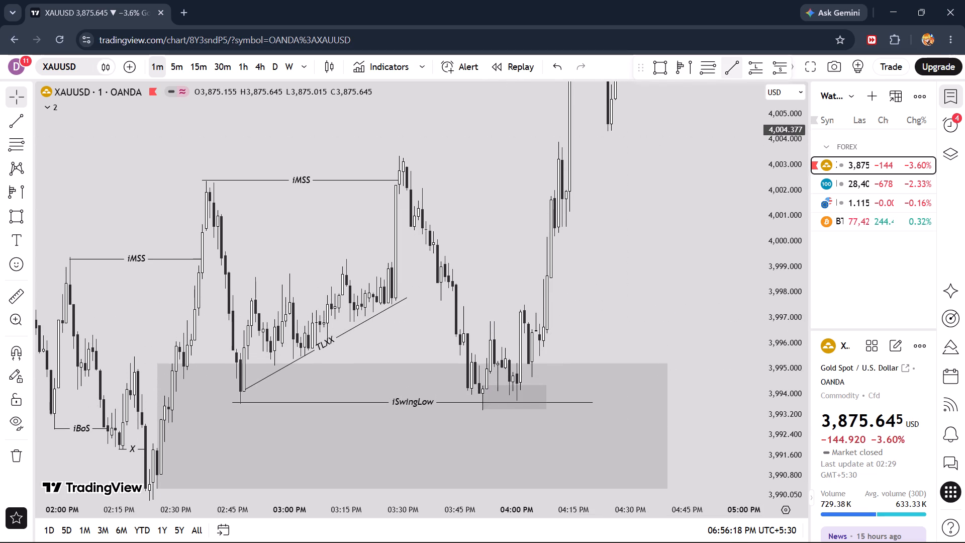
click(738, 57)
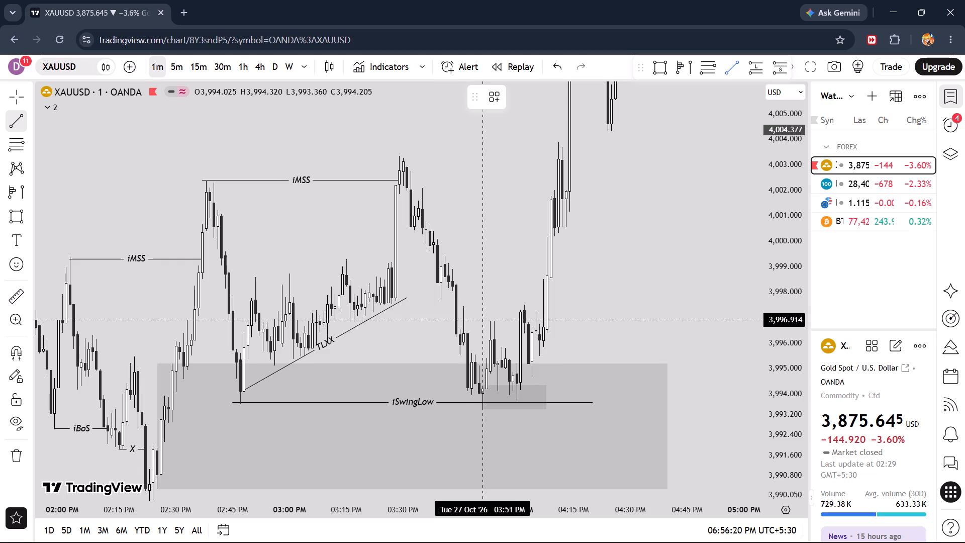
click(489, 321)
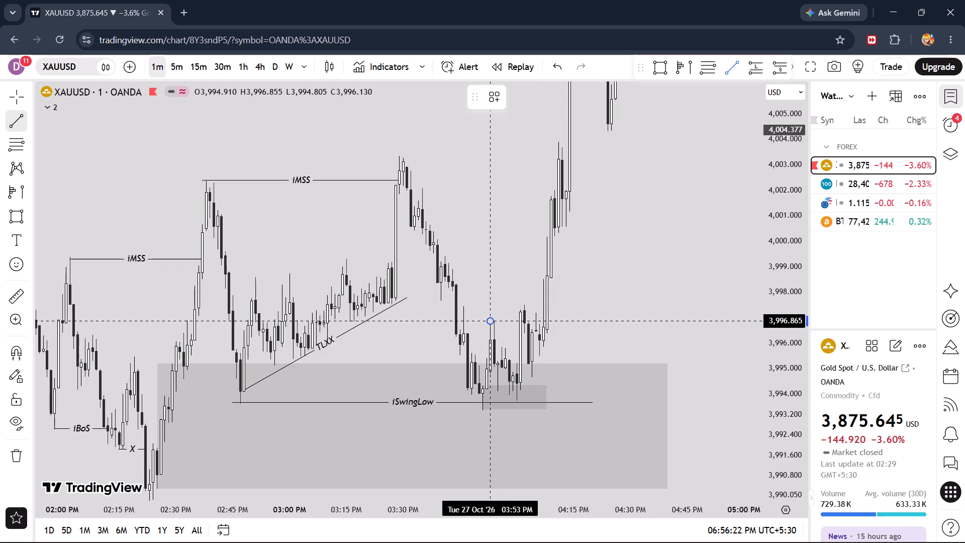
shift+click(521, 321)
click(494, 96)
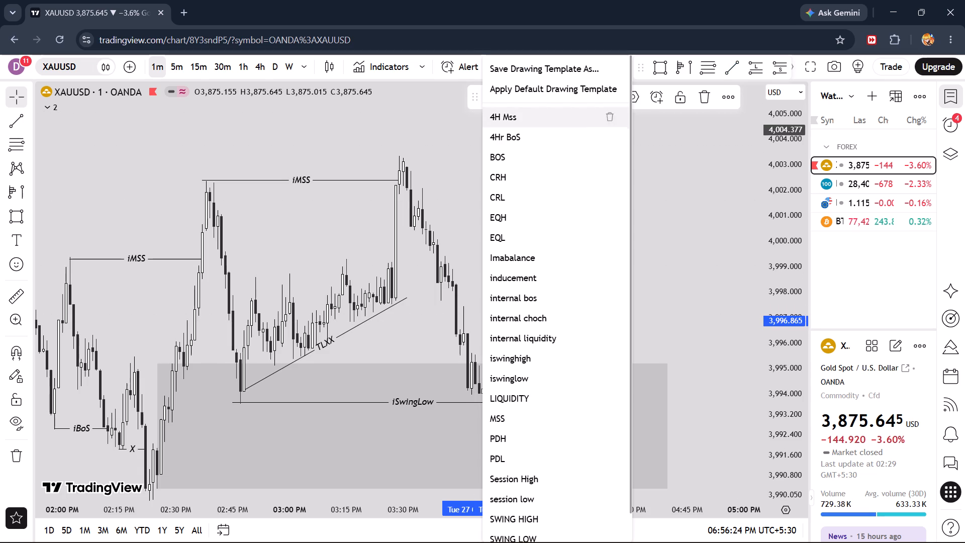
click(535, 304)
Draw a rectangle zone from 4:00 PM between about 3,995.2 and 3,993.8, extending its end to about 4:23 PM.
drag(678, 300, 697, 264)
scroll(672, 282, up, 2)
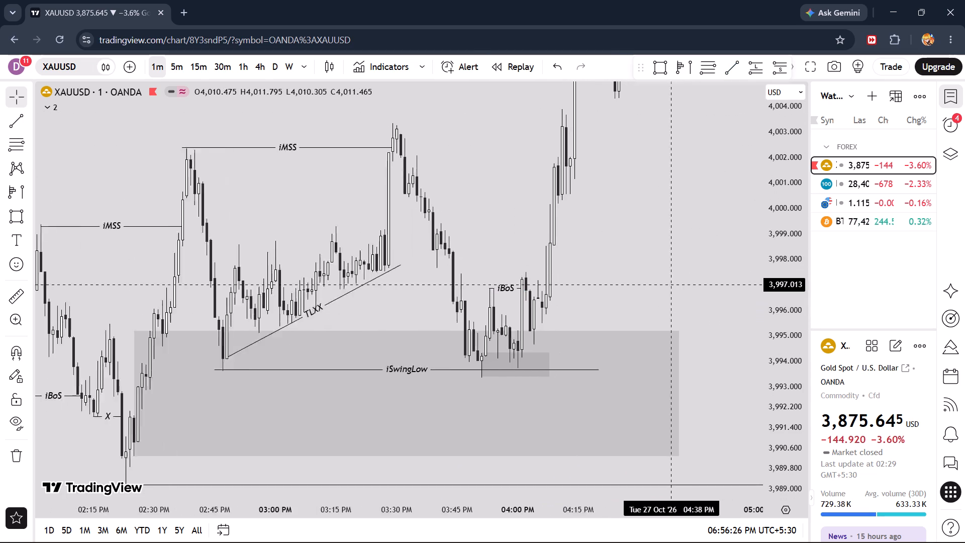
scroll(668, 284, up, 3)
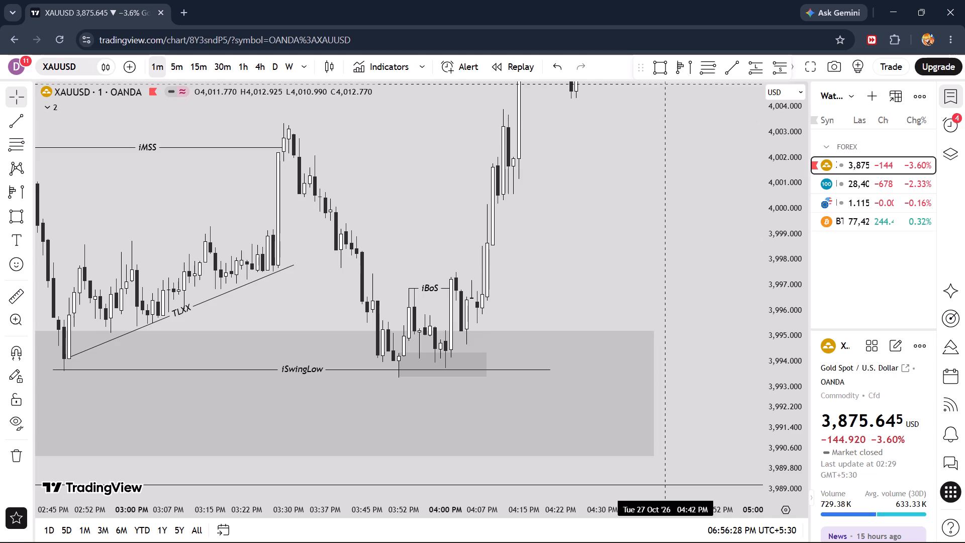
click(666, 72)
click(446, 330)
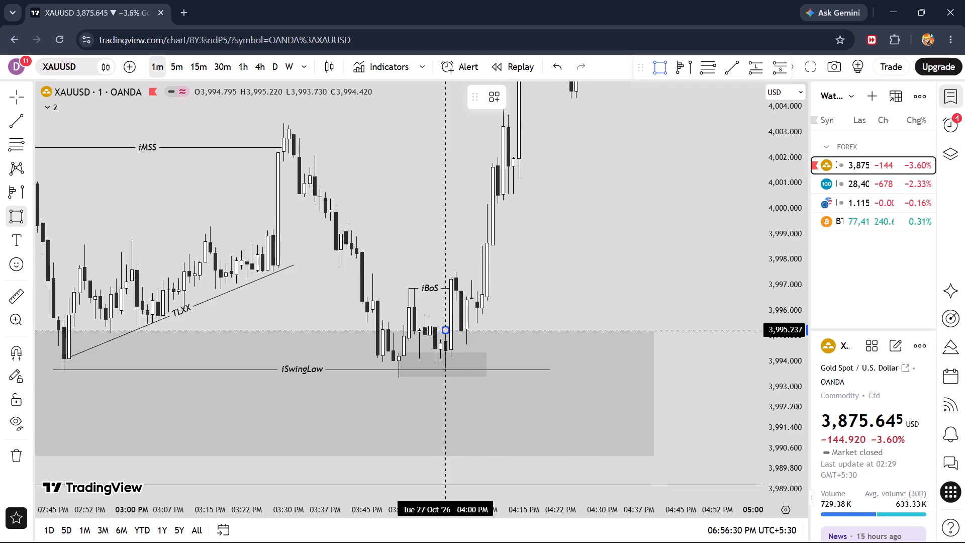
click(479, 367)
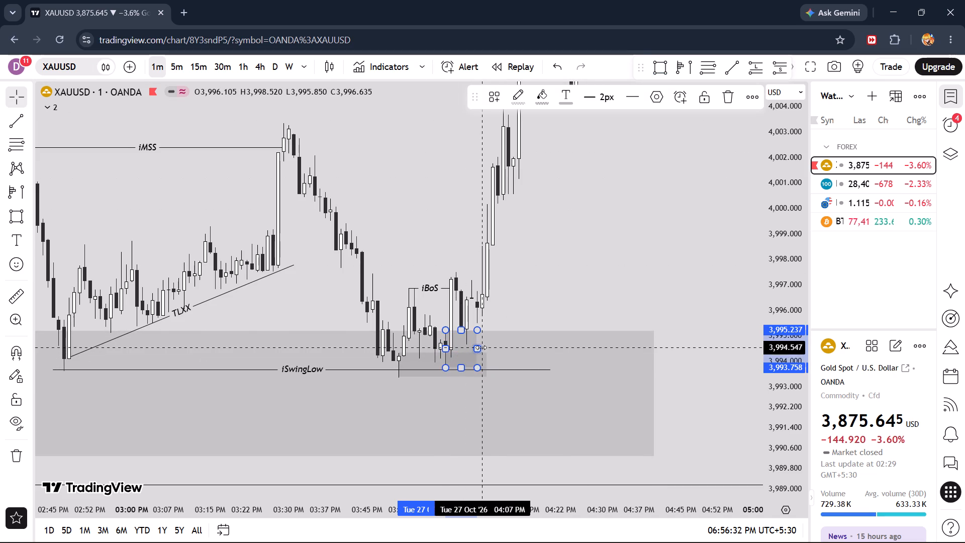
drag(478, 348, 568, 350)
Place a long position at 4:07 PM with entry at about 3,996.6 and its stop at about 3,993.2, below the rectangle zones.
drag(602, 245, 602, 274)
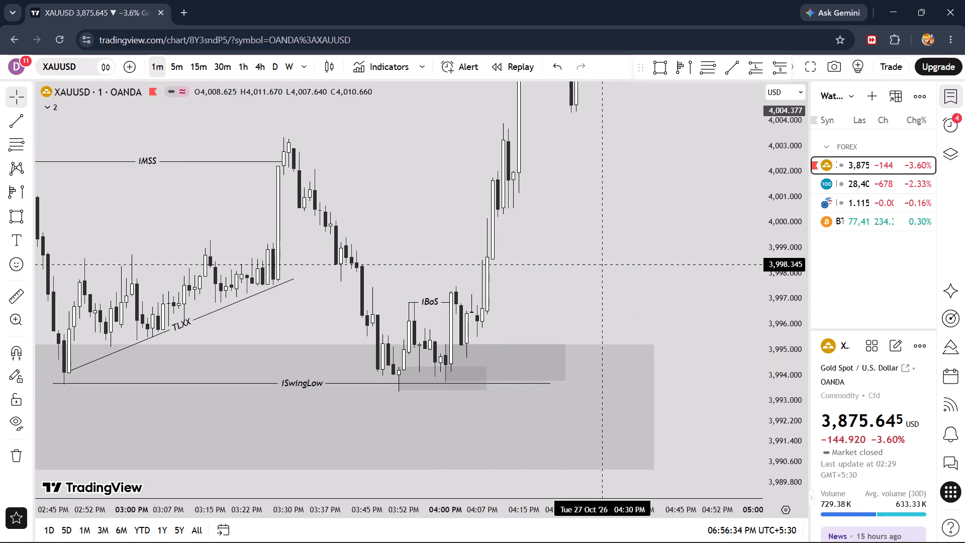
drag(602, 274, 602, 280)
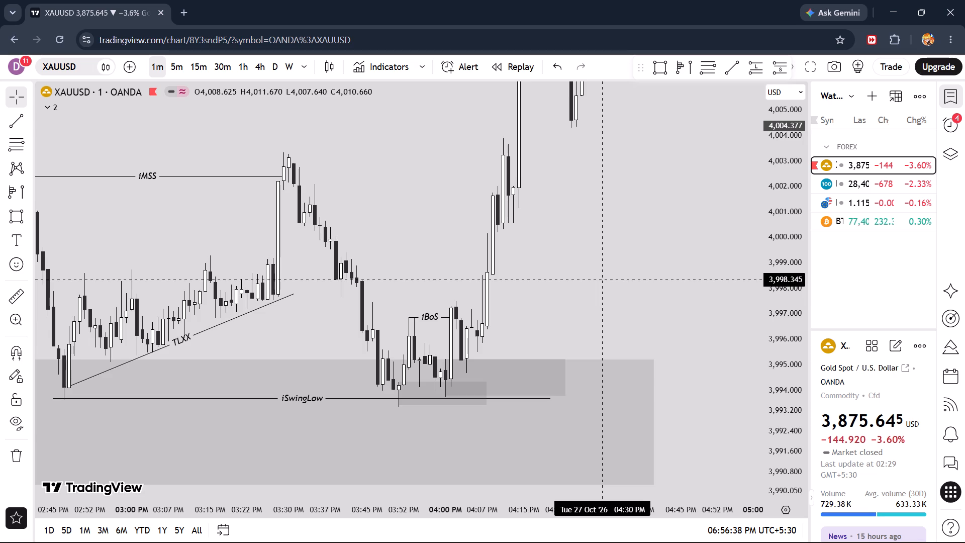
click(745, 75)
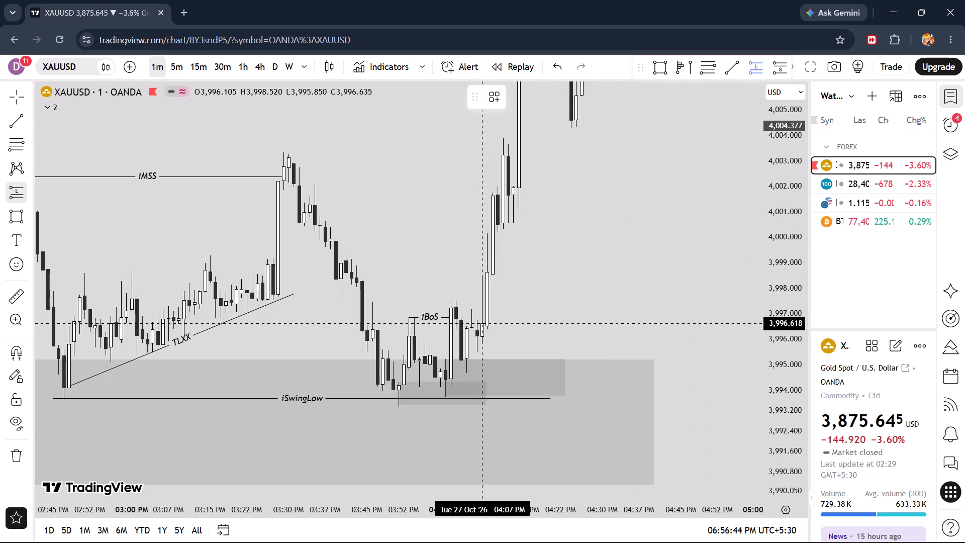
right_click(597, 293)
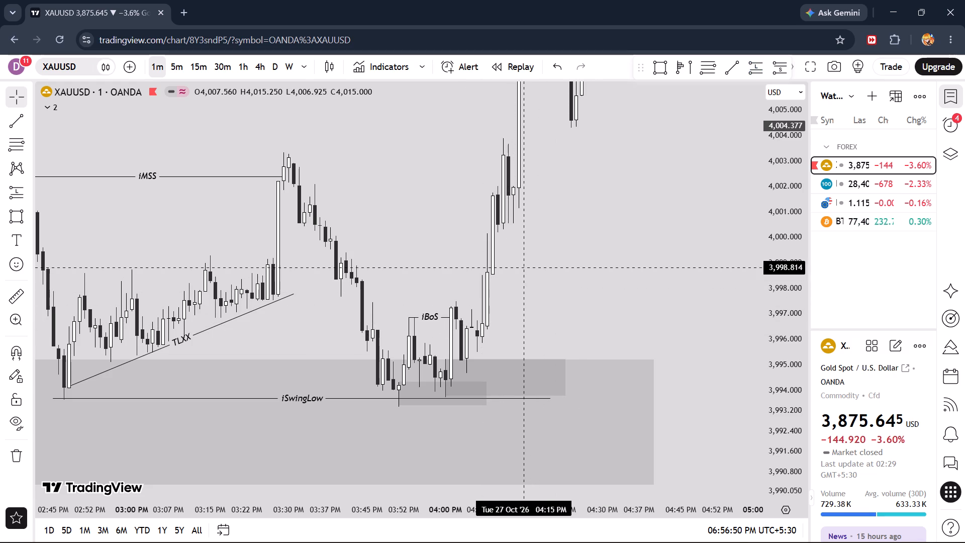
drag(525, 267, 519, 326)
click(760, 76)
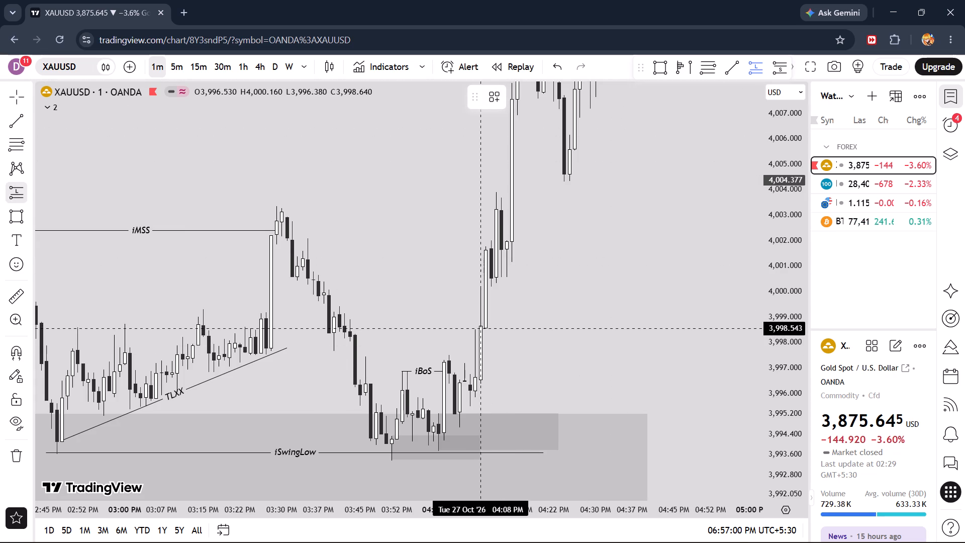
click(477, 378)
drag(663, 325, 645, 241)
drag(460, 421, 460, 411)
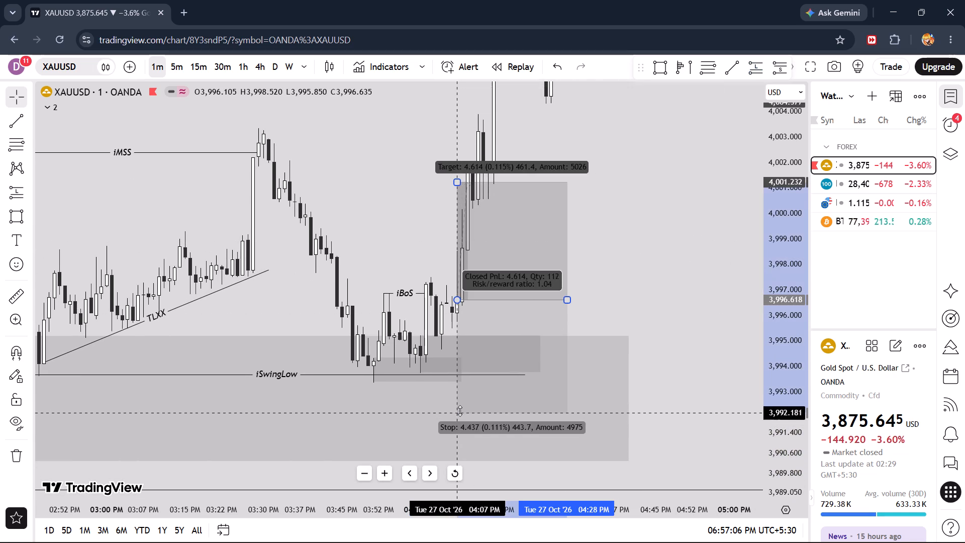
drag(460, 411, 462, 388)
Raise the long position's target to about 4,016.1 near the swing high and shorten the position to end at 4:23 PM.
drag(632, 199, 626, 385)
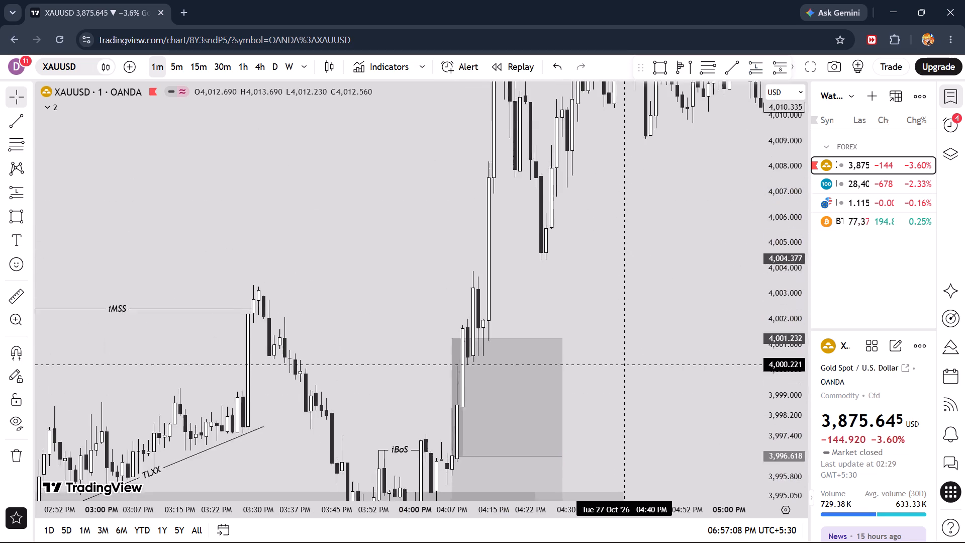
drag(626, 385, 622, 449)
drag(797, 172, 778, 354)
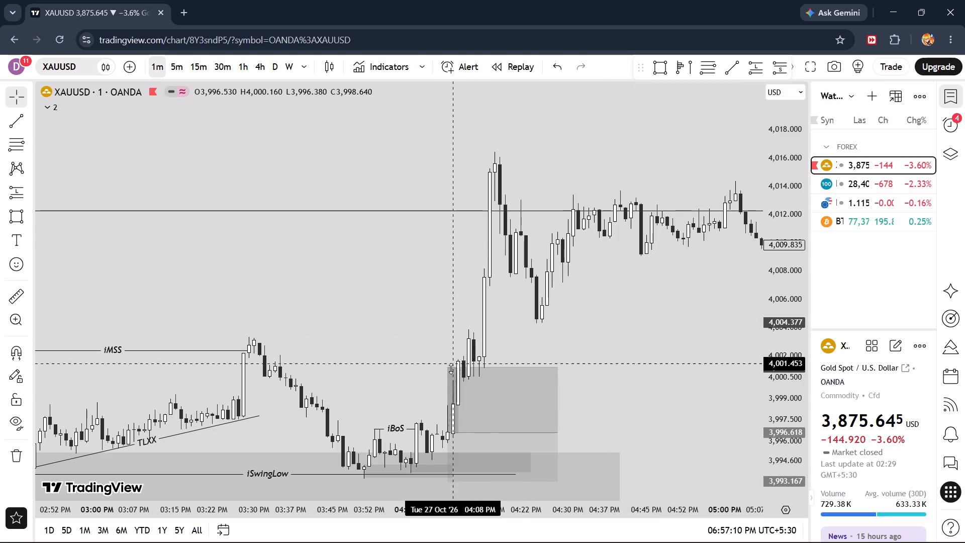
drag(450, 367, 476, 152)
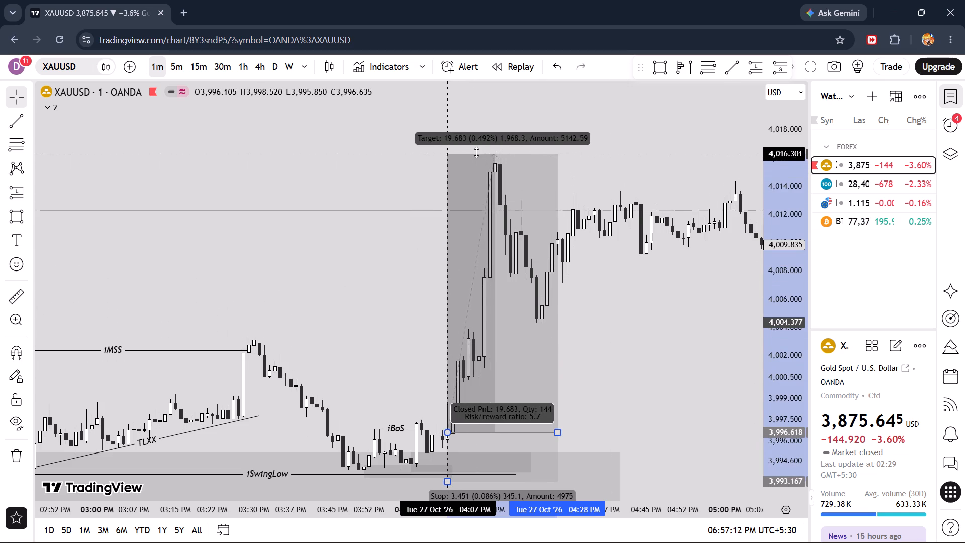
drag(476, 152, 476, 156)
drag(560, 433, 530, 430)
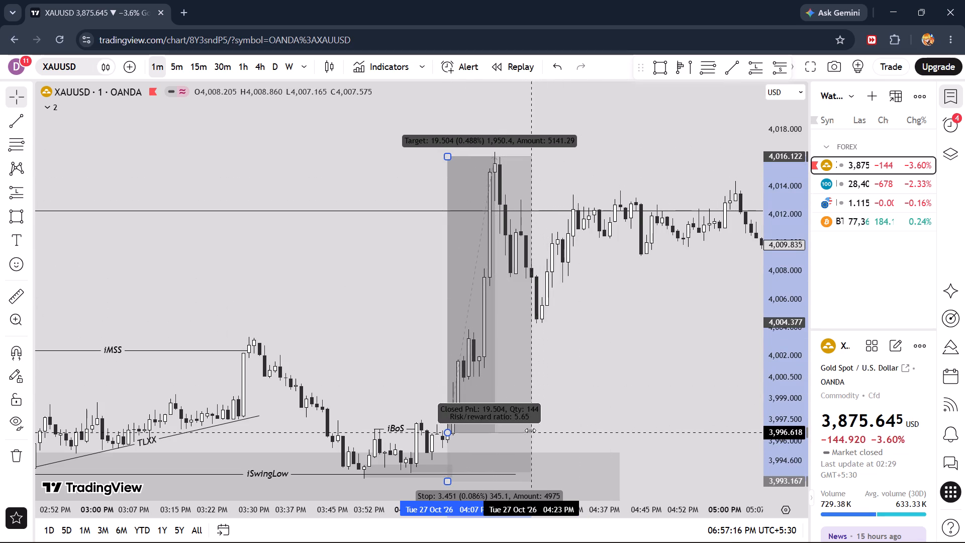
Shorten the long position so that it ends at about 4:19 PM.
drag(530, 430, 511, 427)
Draw a horizontal trend line at about 4,003.4 from the 3:28 PM swing high to about 4:14 PM.
drag(607, 354, 671, 301)
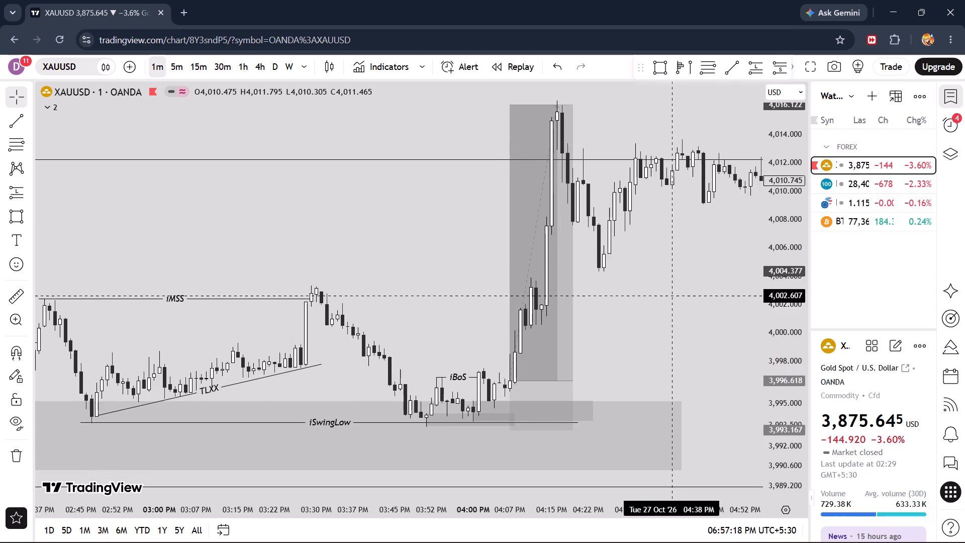
scroll(672, 295, down, 8)
drag(564, 238, 554, 235)
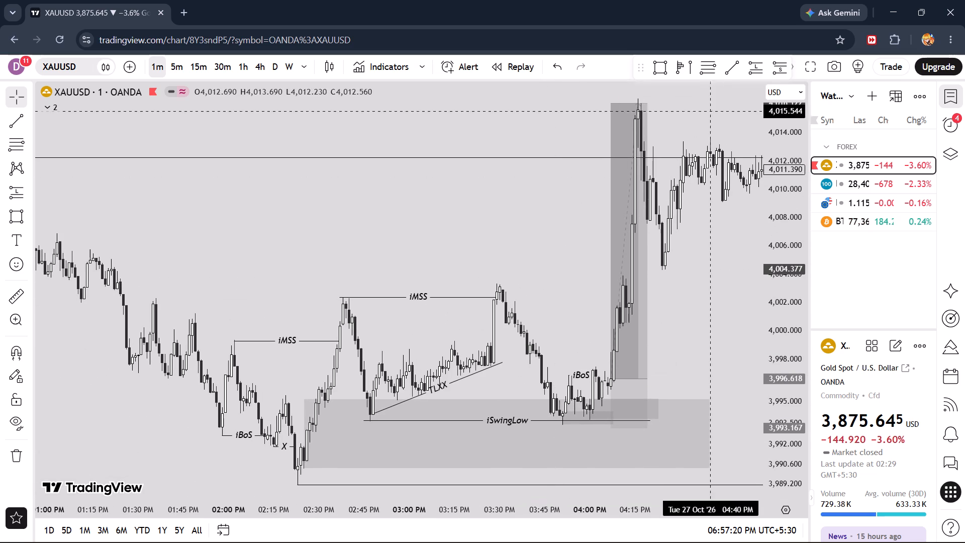
click(735, 67)
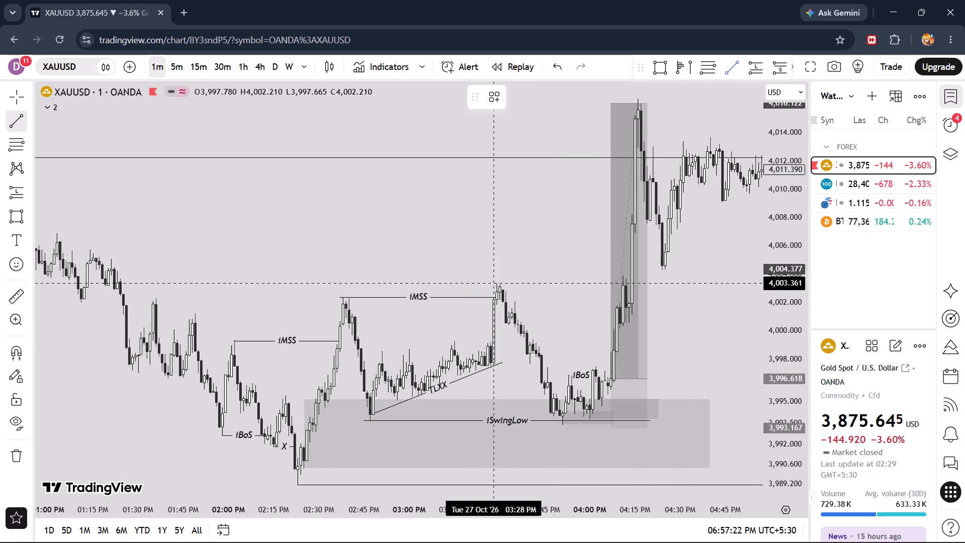
click(494, 283)
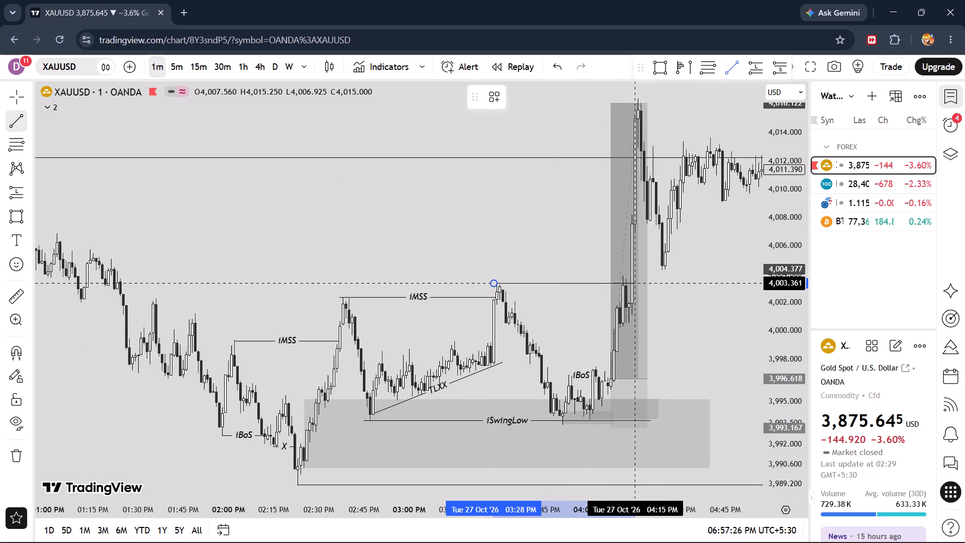
shift+click(632, 286)
click(735, 287)
Draw a rectangle zone from 4:12 PM between about 4,007.0 and 4,002.1, extending its end to about 4:33 PM.
scroll(702, 294, up, 8)
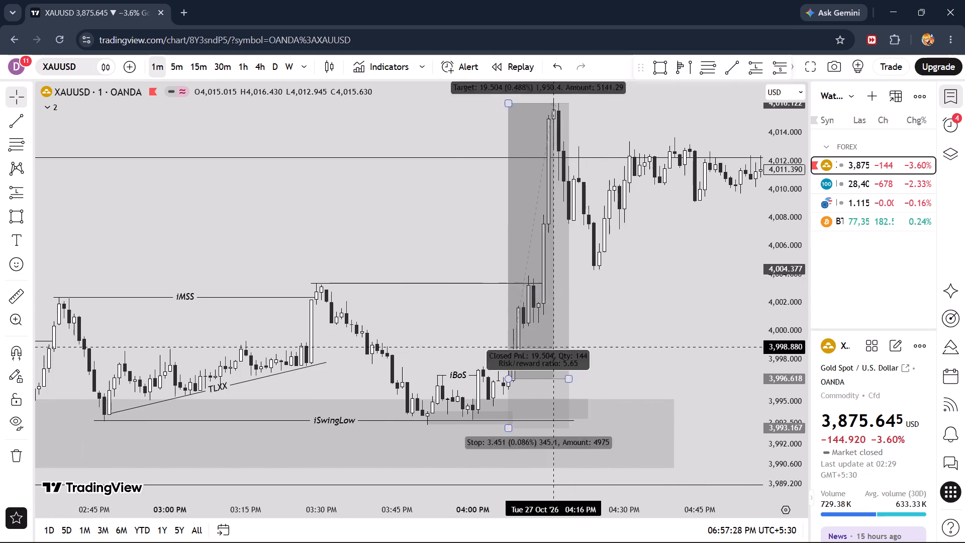
drag(466, 304, 394, 297)
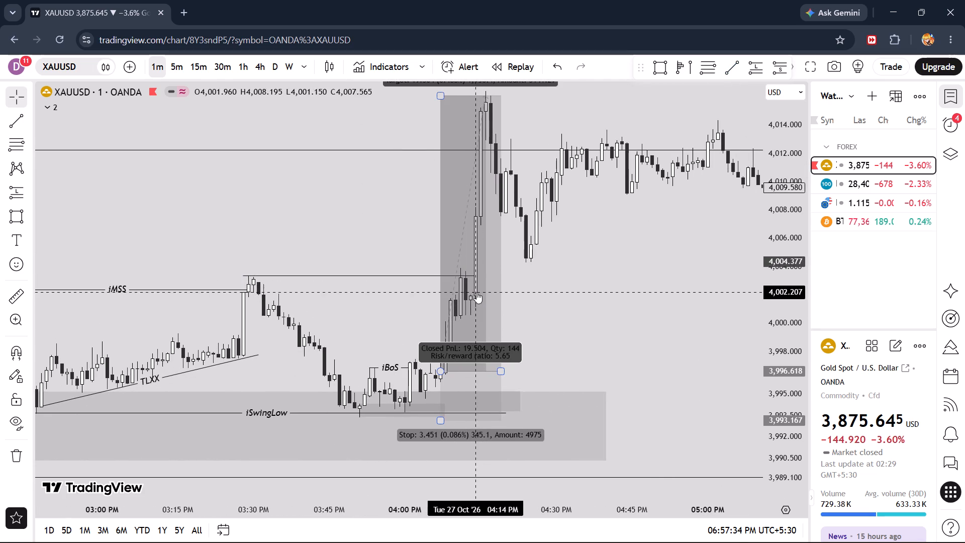
click(655, 66)
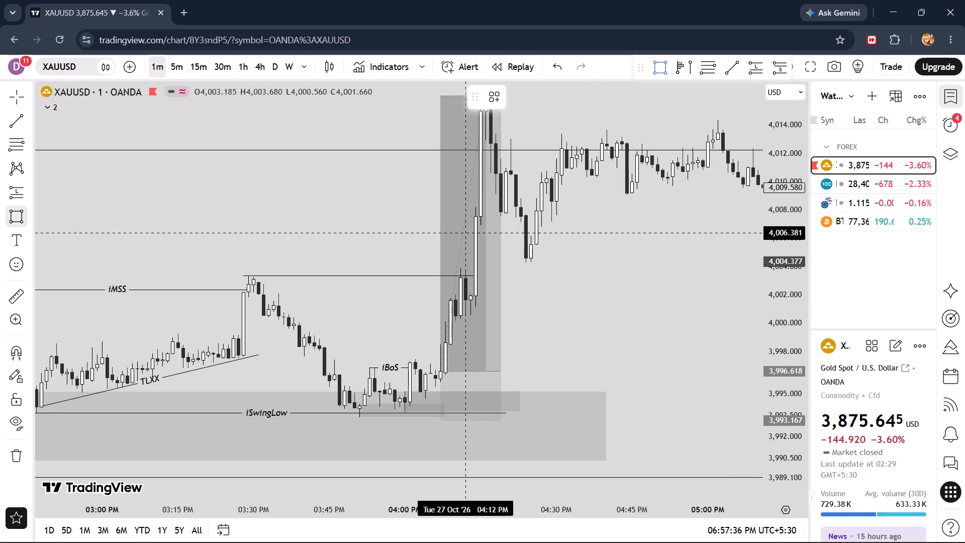
click(466, 224)
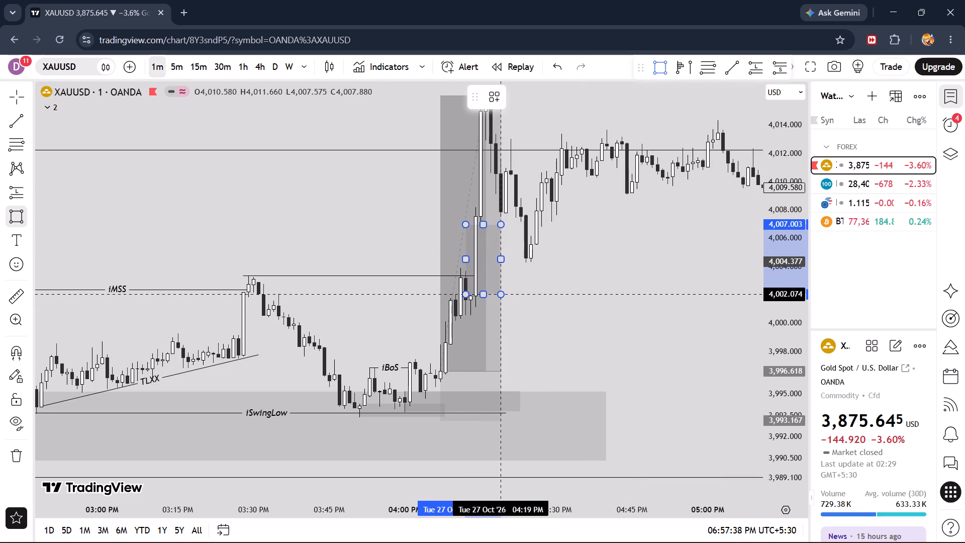
click(499, 294)
drag(501, 259, 570, 260)
Examine the price action following the long trade, around and above the SwingHigh line, for further zones.
drag(633, 220, 575, 307)
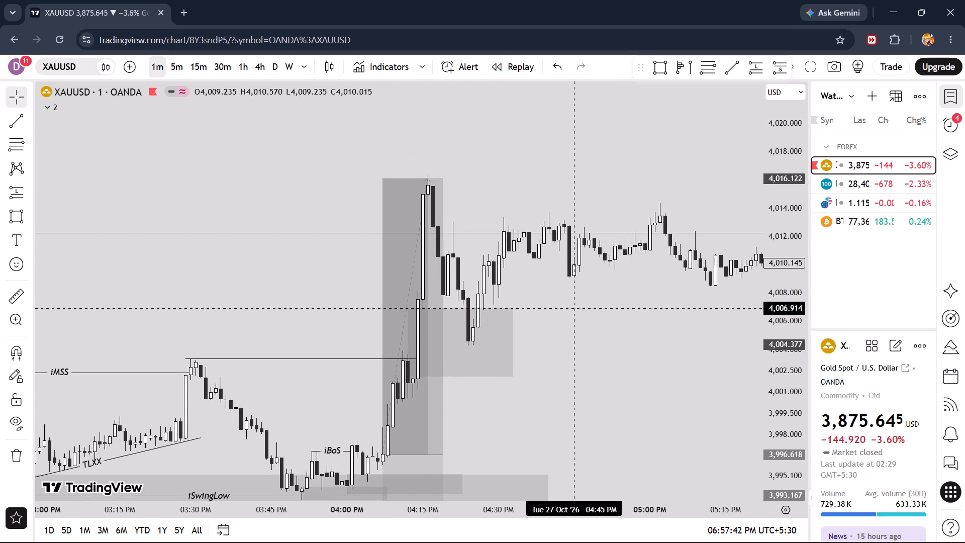
drag(575, 308, 474, 319)
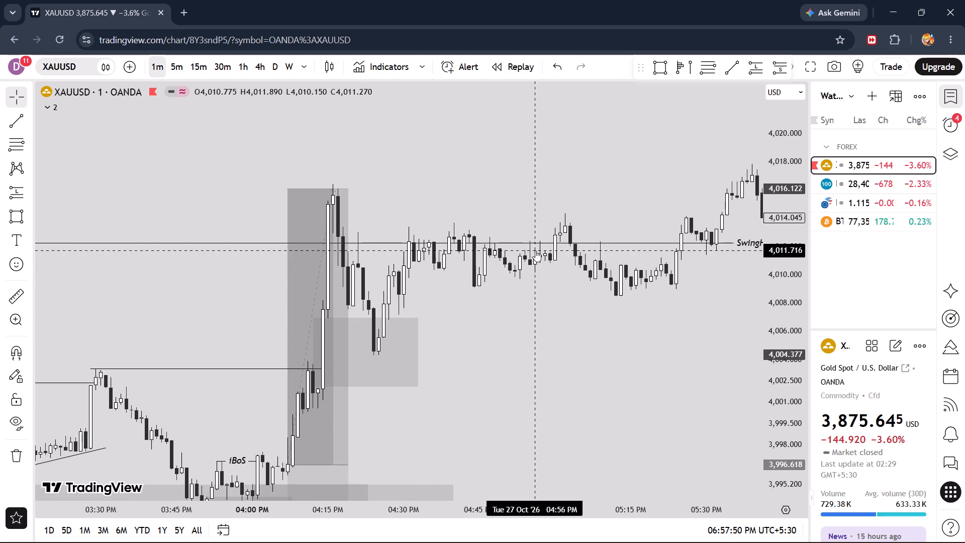
drag(611, 351, 344, 384)
scroll(416, 340, down, 5)
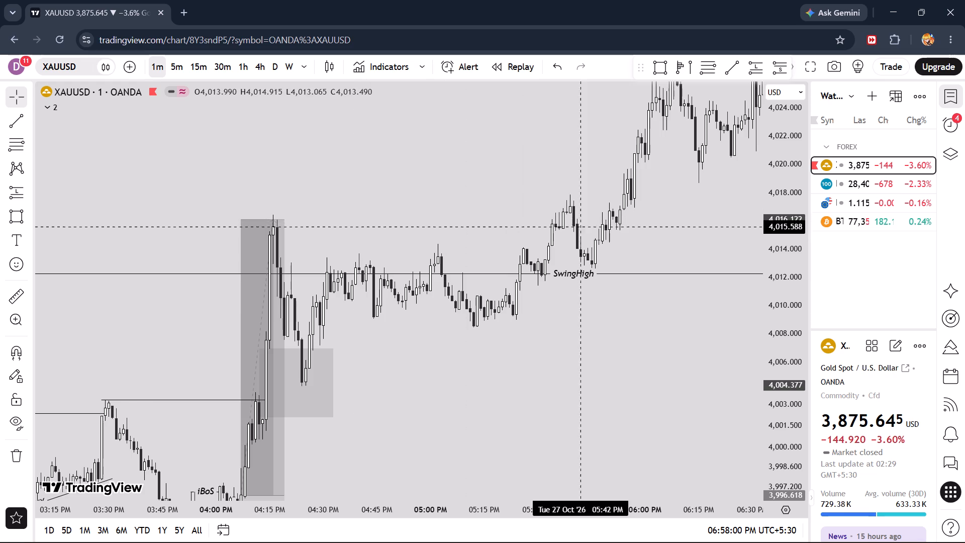
drag(667, 213, 597, 231)
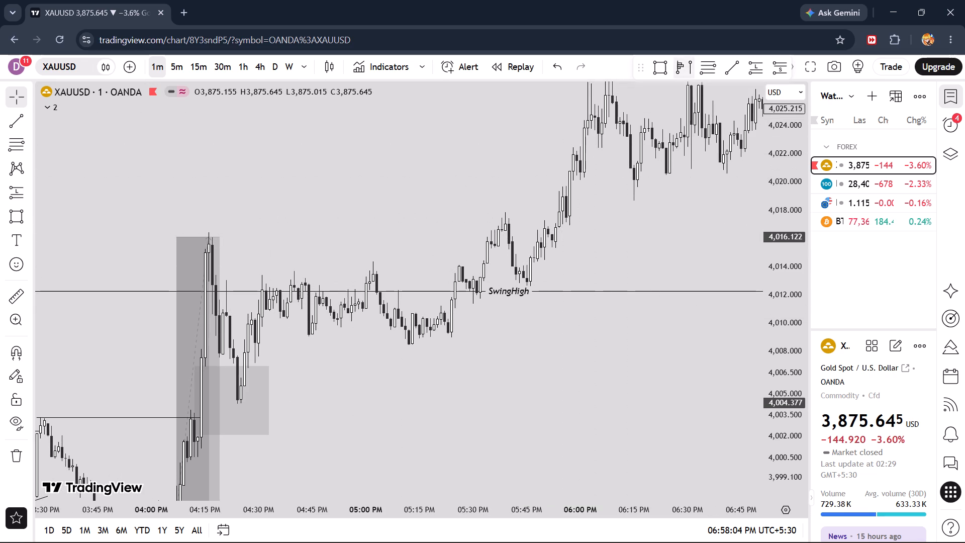
click(657, 67)
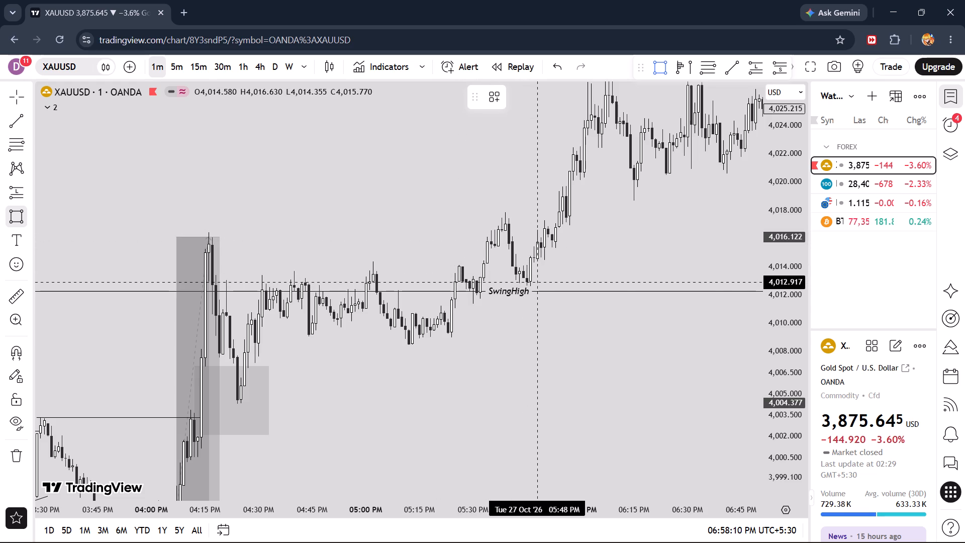
right_click(578, 259)
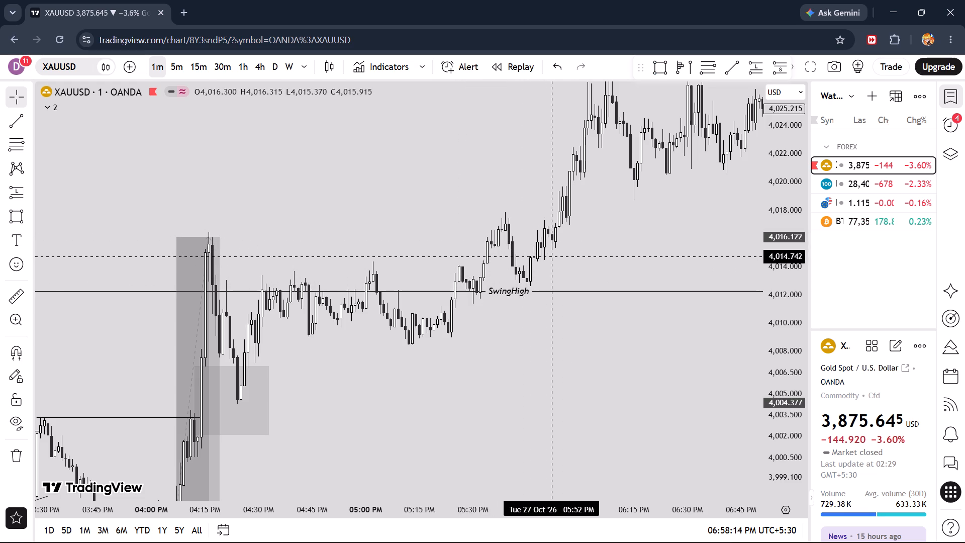
drag(616, 202, 330, 320)
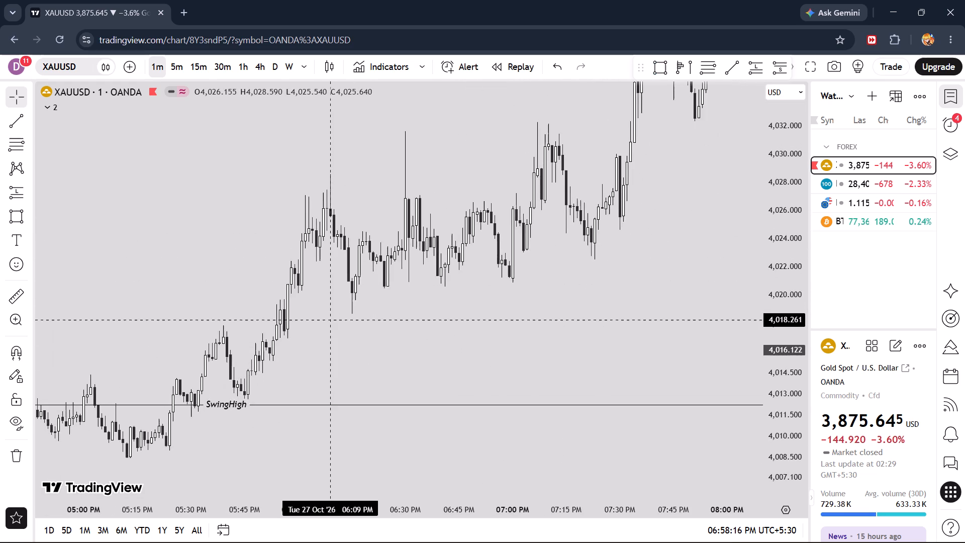
drag(330, 320, 606, 166)
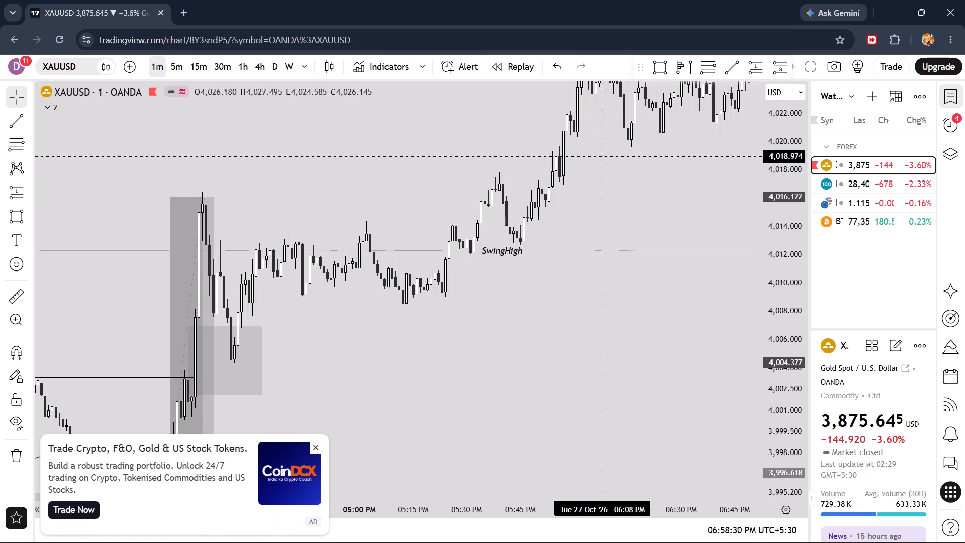
click(319, 448)
Shorten the long position so that it ends at about 4:18 PM.
drag(358, 402, 572, 332)
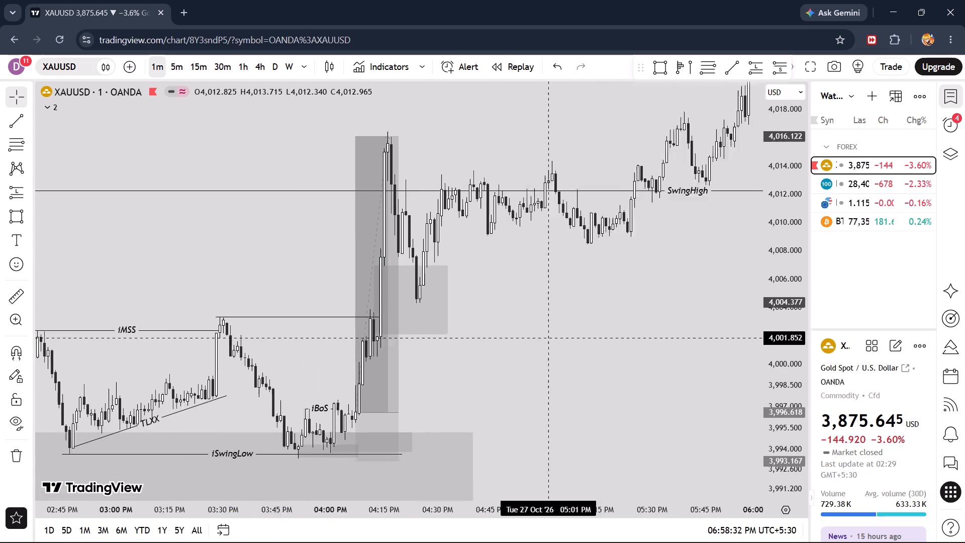
drag(572, 332, 592, 326)
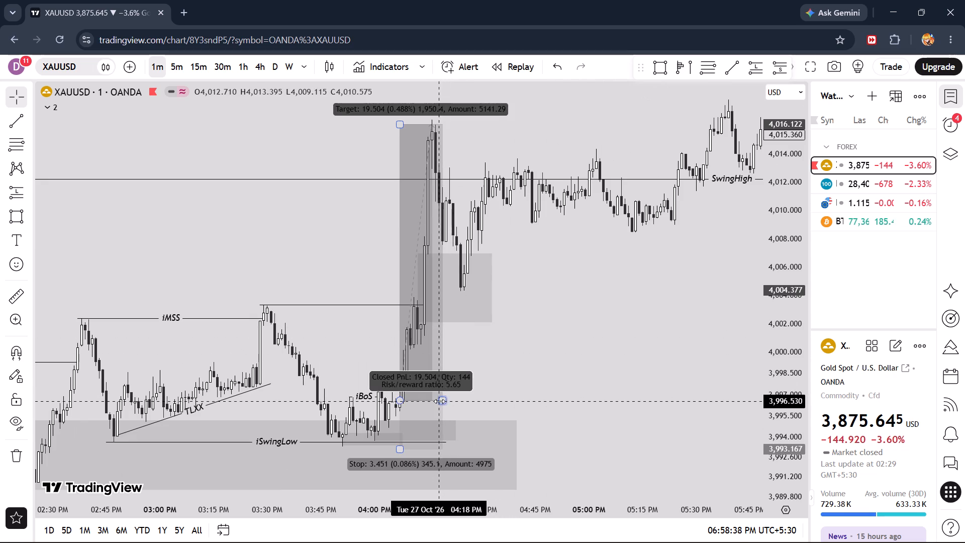
drag(445, 401, 438, 401)
Review the marked structure across the 27 October session, from the late-morning swing high through the evening rally.
drag(503, 385, 645, 349)
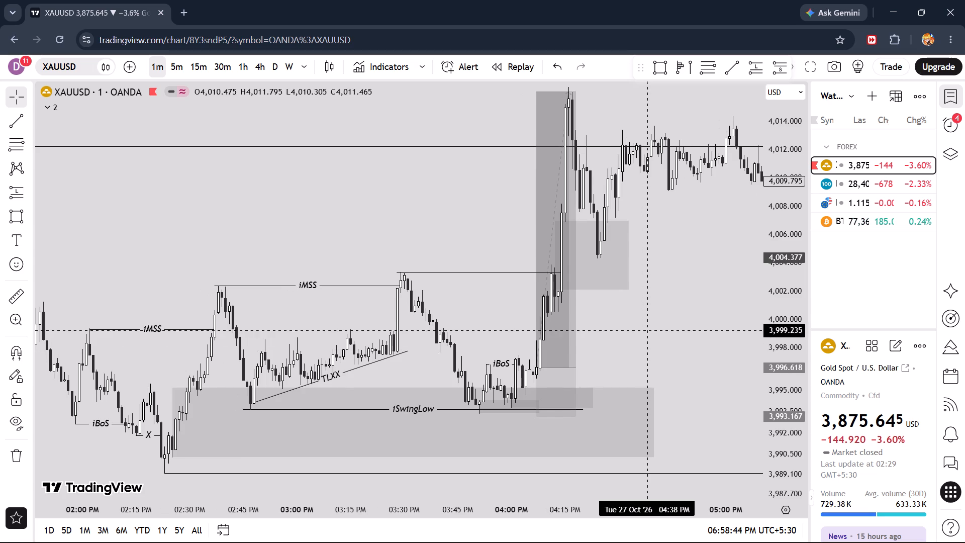
drag(646, 328, 586, 330)
scroll(586, 330, down, 3)
drag(656, 305, 682, 330)
drag(313, 240, 644, 220)
drag(459, 206, 611, 239)
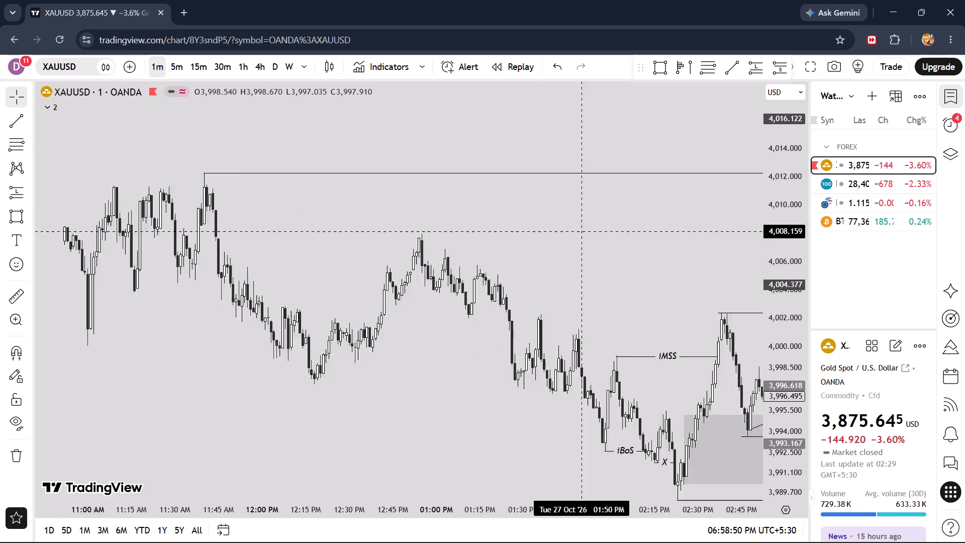
drag(611, 239, 636, 245)
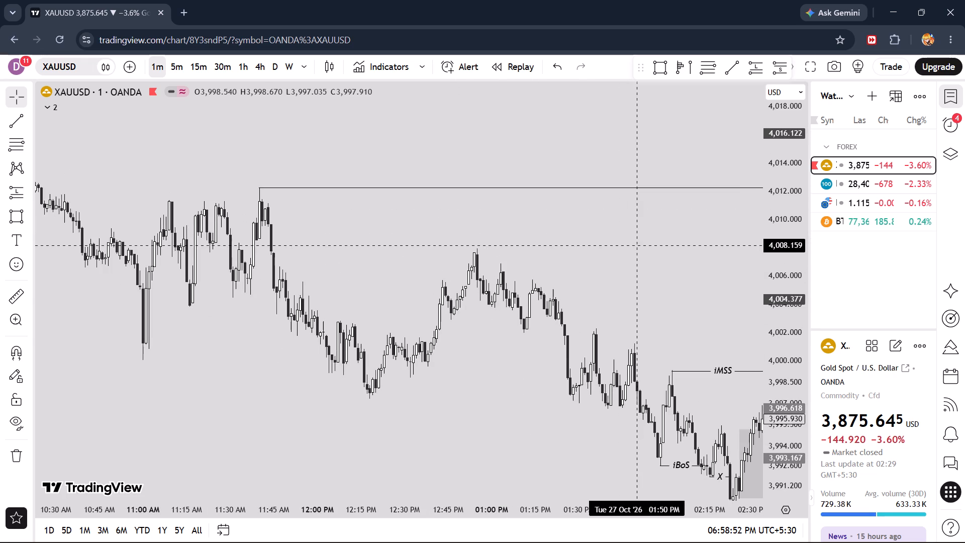
drag(648, 255, 379, 224)
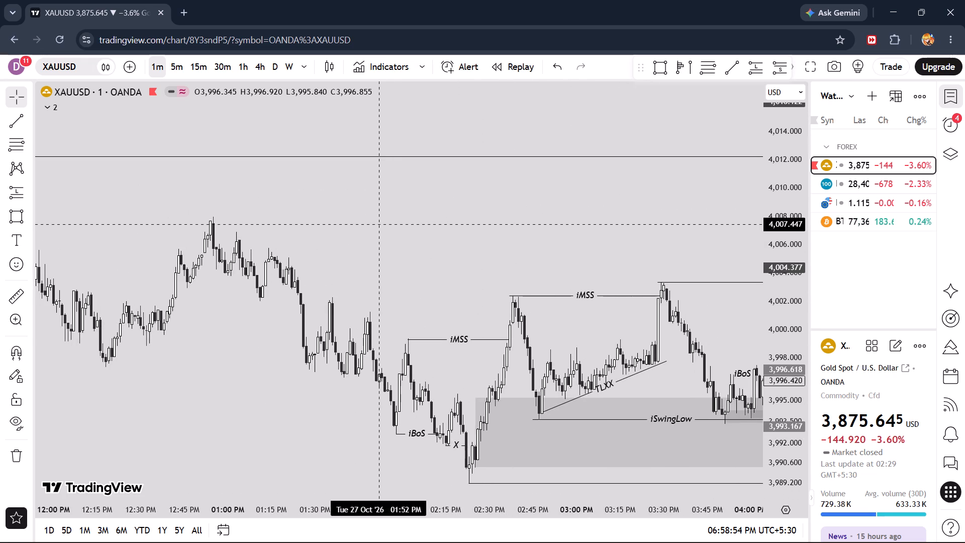
drag(626, 216, 380, 210)
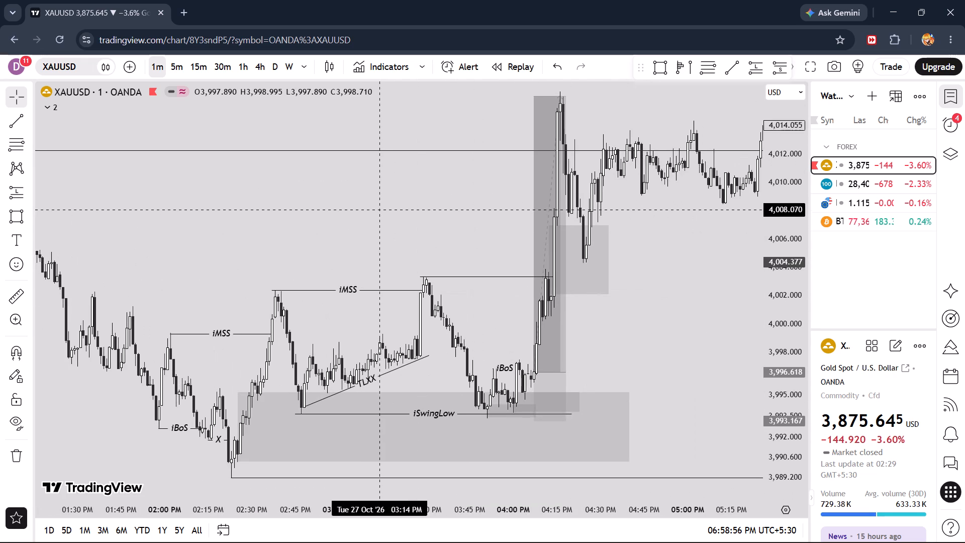
scroll(601, 279, up, 2)
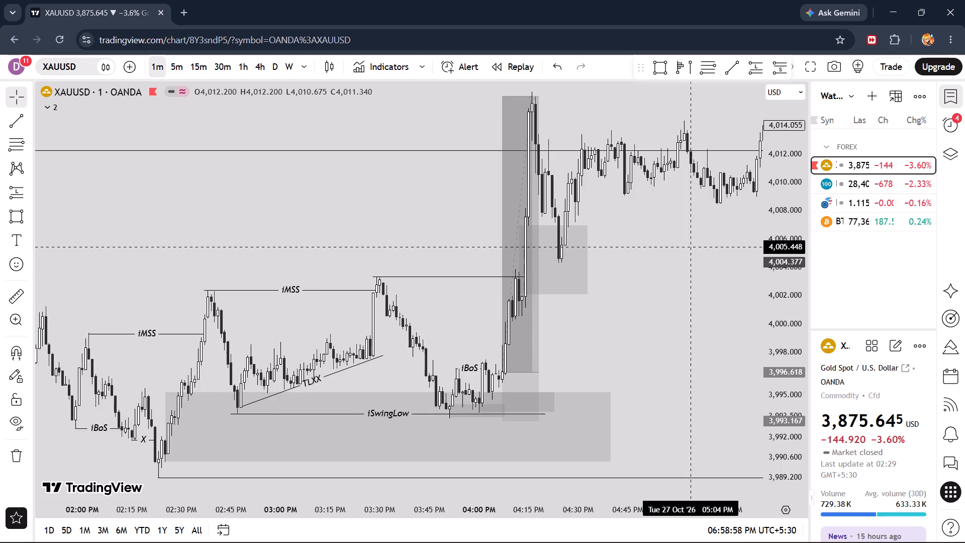
drag(702, 244, 336, 338)
drag(613, 332, 344, 349)
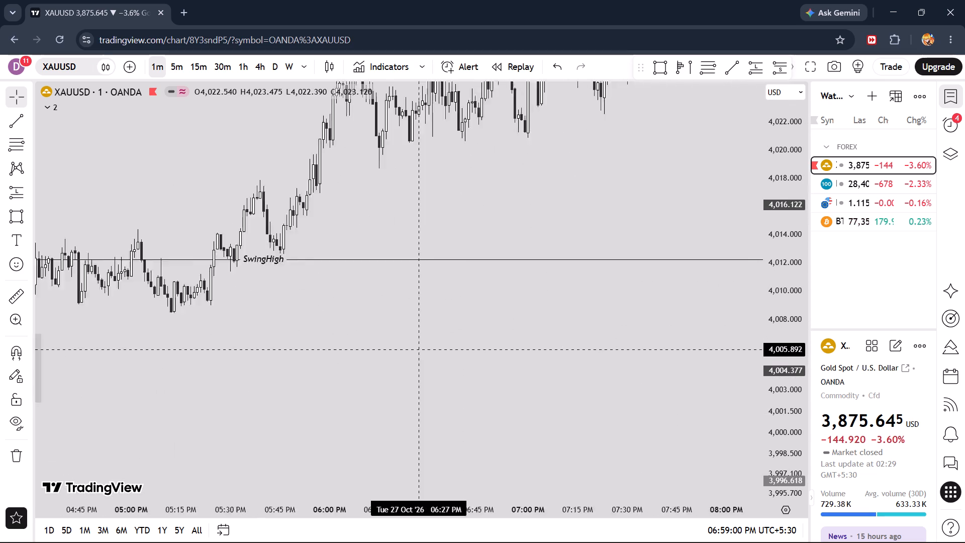
drag(344, 349, 239, 348)
scroll(446, 325, down, 8)
drag(710, 339, 594, 290)
drag(277, 288, 536, 294)
drag(477, 297, 591, 207)
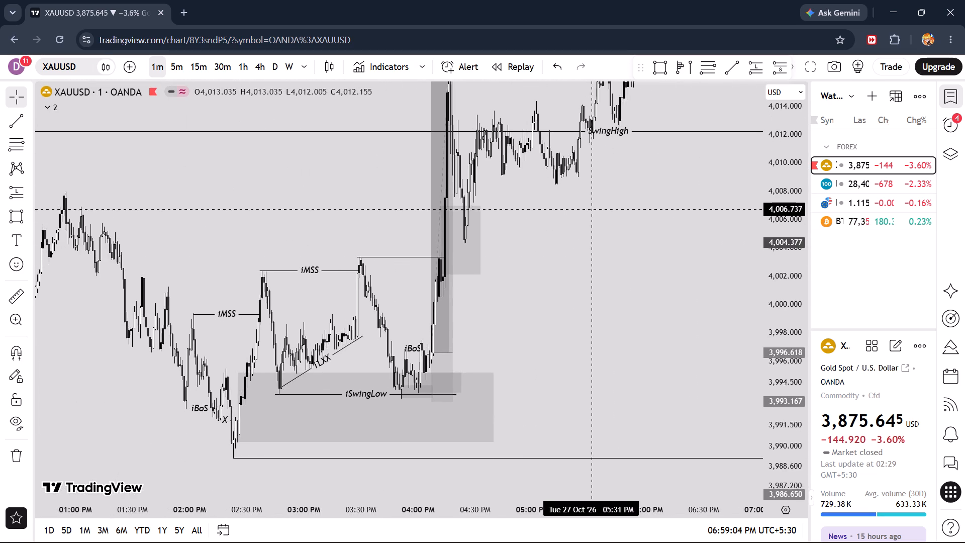
drag(563, 301, 613, 298)
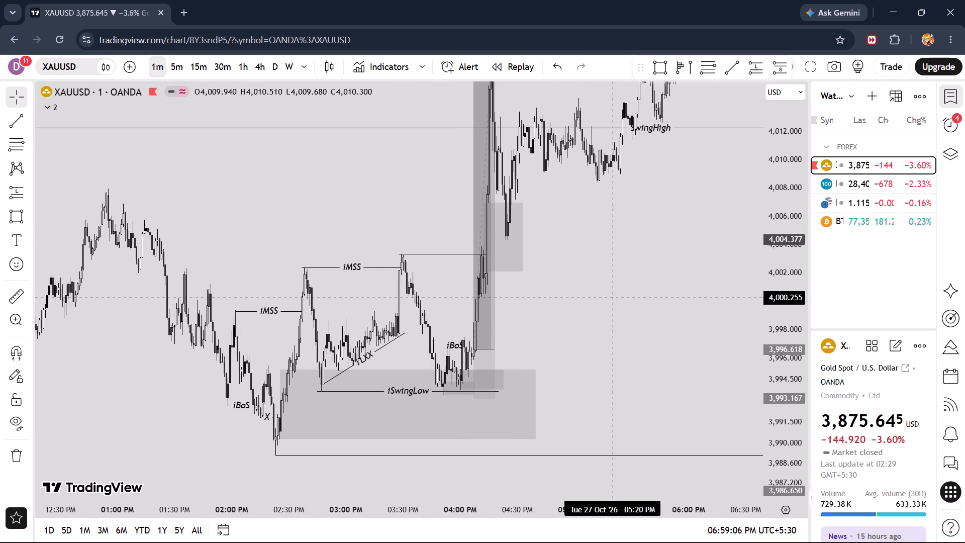
scroll(613, 298, up, 2)
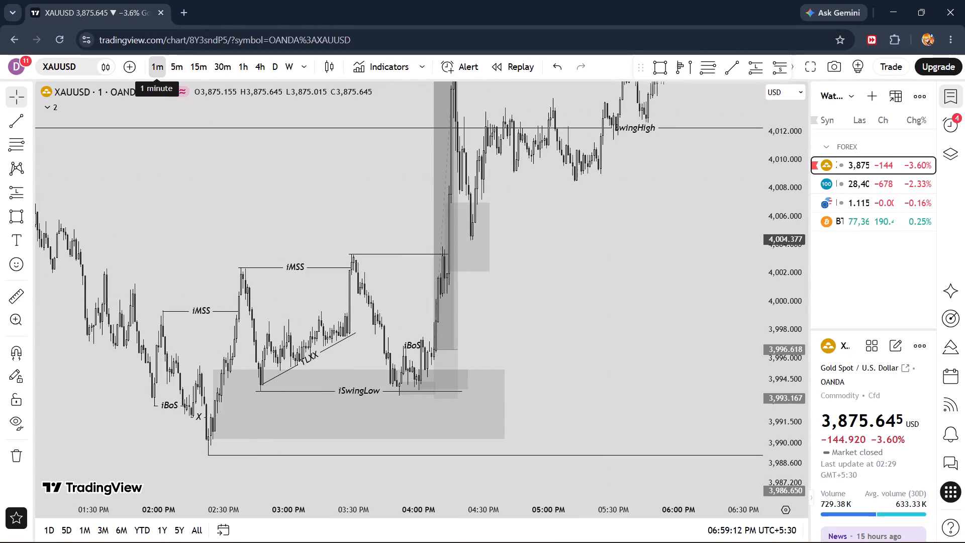
Switch the chart to the 15-minute timeframe.
click(195, 67)
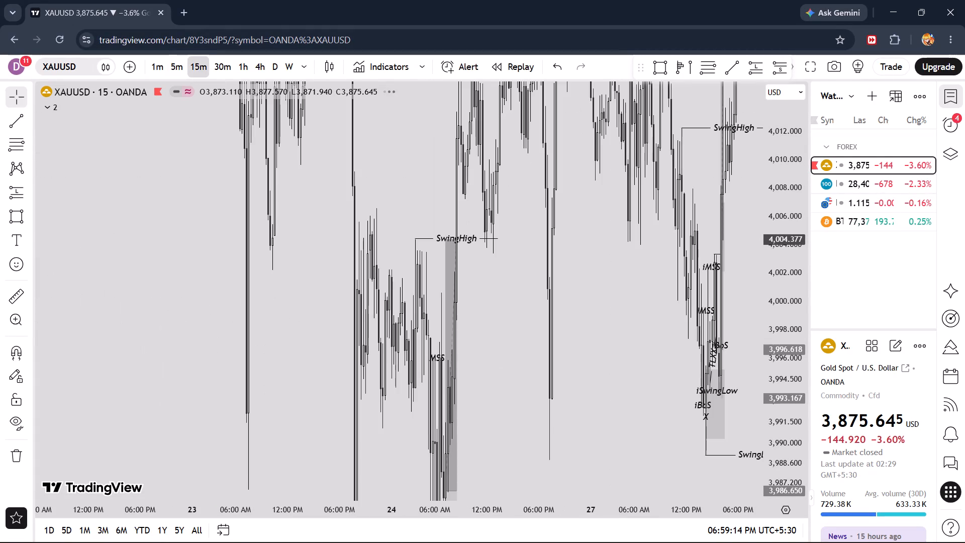
Draw a rectangle zone from 9:45 AM between about 4,019.4 and 4,015.4, extending its end to about 9:15 PM.
scroll(591, 314, up, 18)
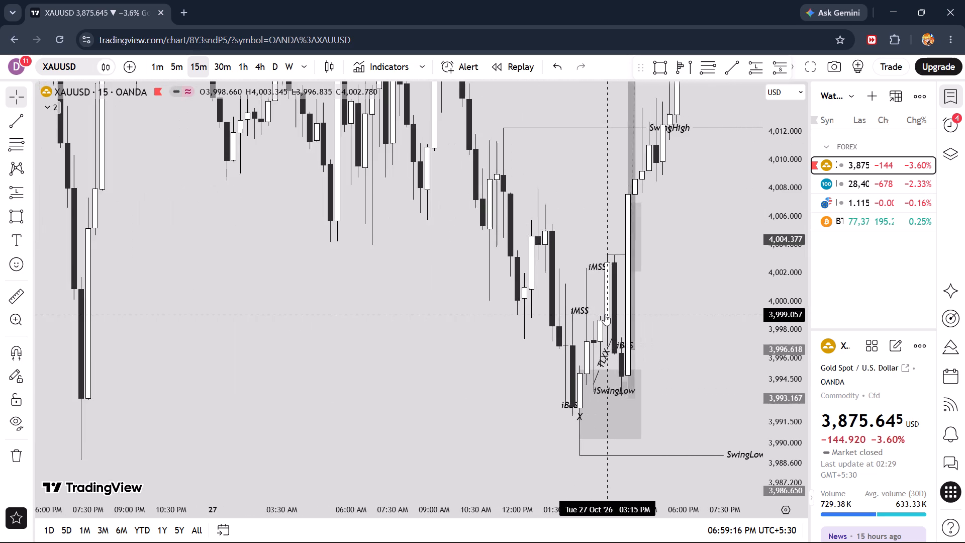
scroll(605, 314, up, 7)
drag(685, 166, 637, 316)
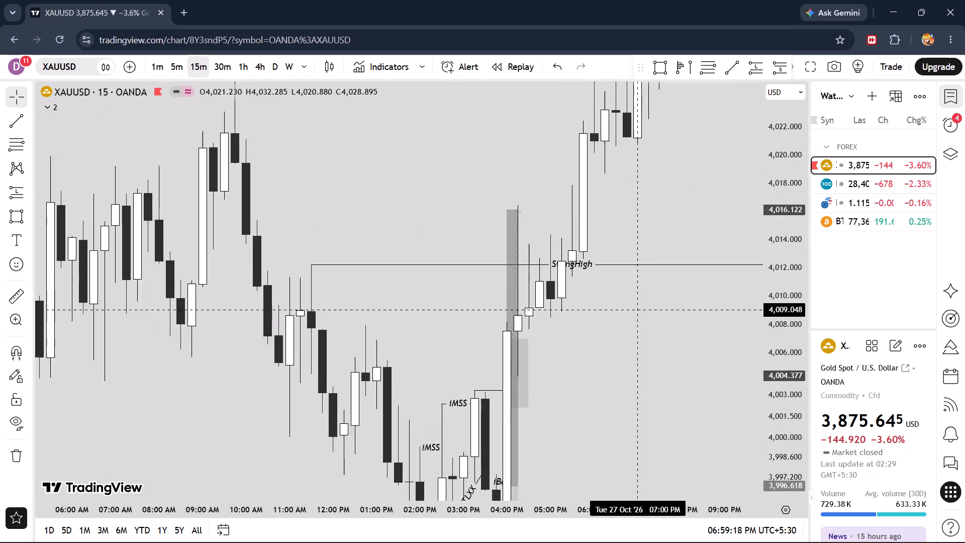
drag(637, 316, 599, 409)
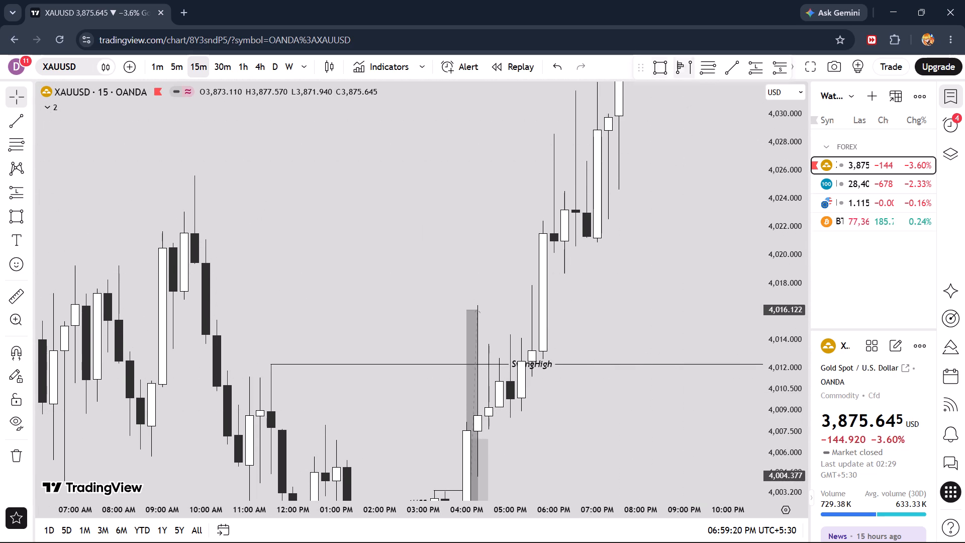
click(667, 68)
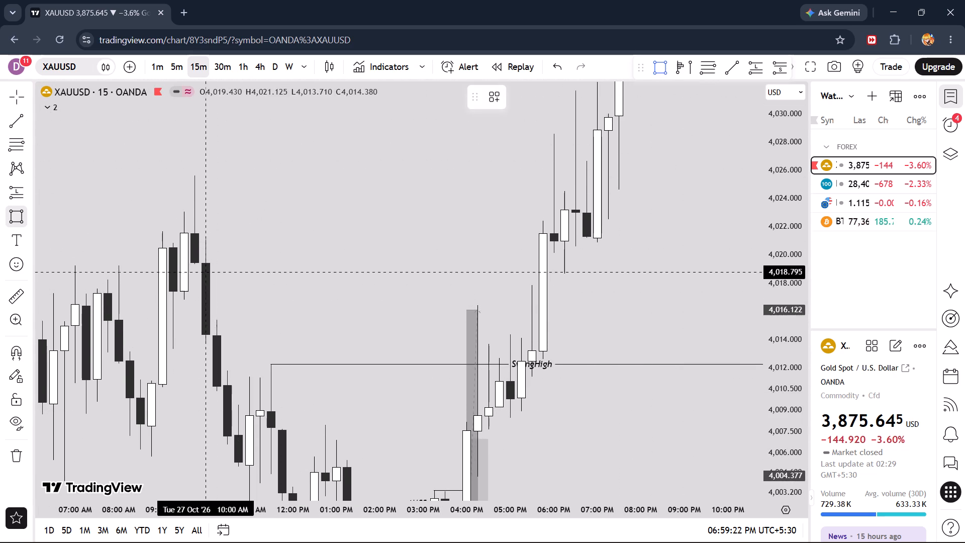
click(190, 263)
click(238, 319)
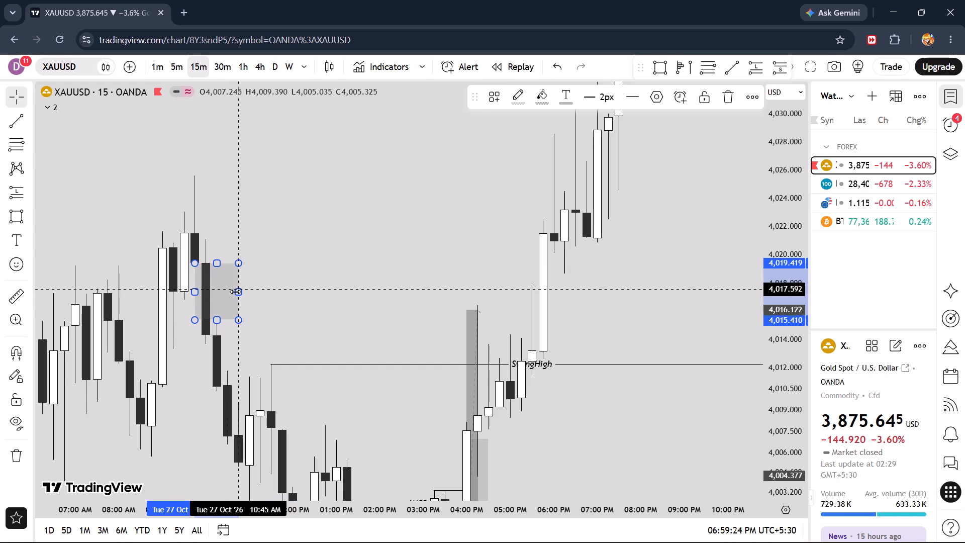
drag(235, 292, 694, 295)
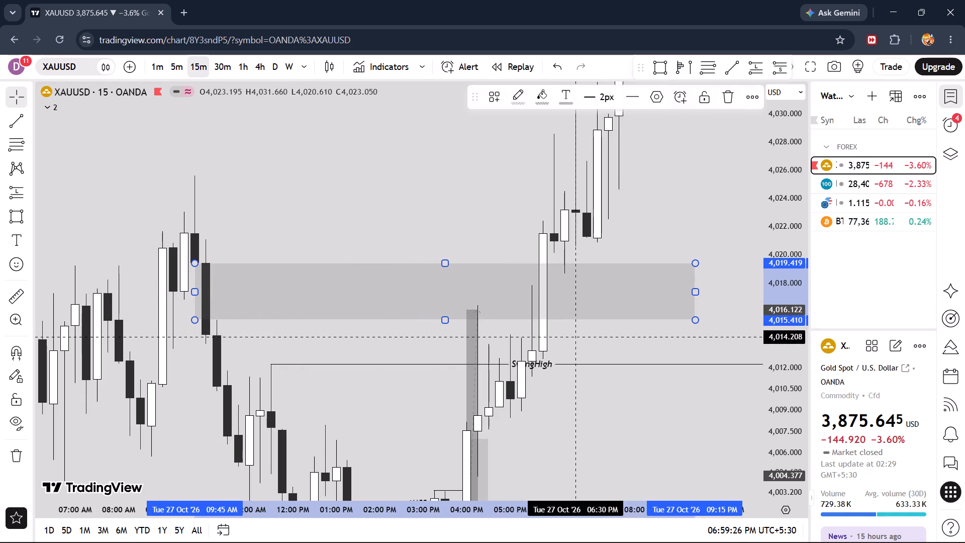
Widen the long position's stop to about 3,988.65, just below the SwingLow line.
drag(578, 336, 542, 307)
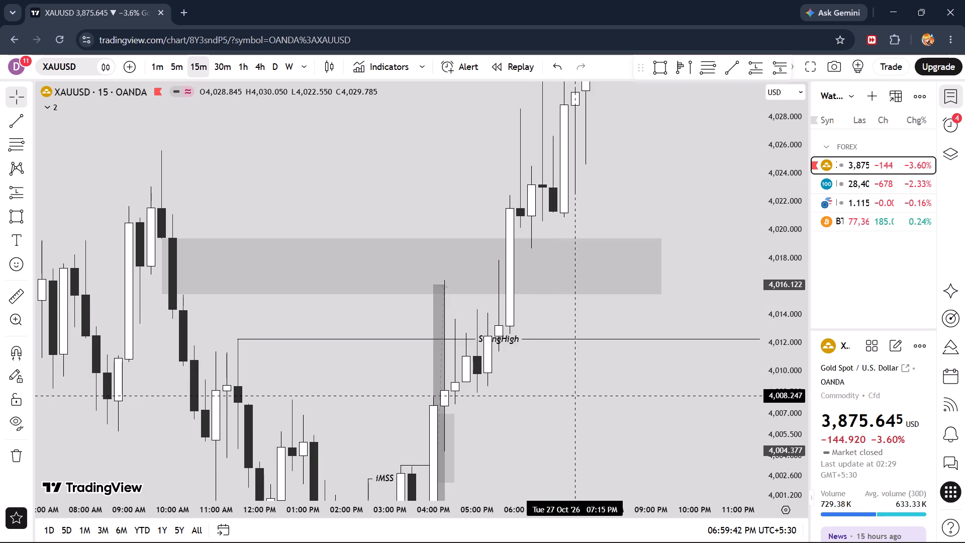
drag(532, 408, 595, 229)
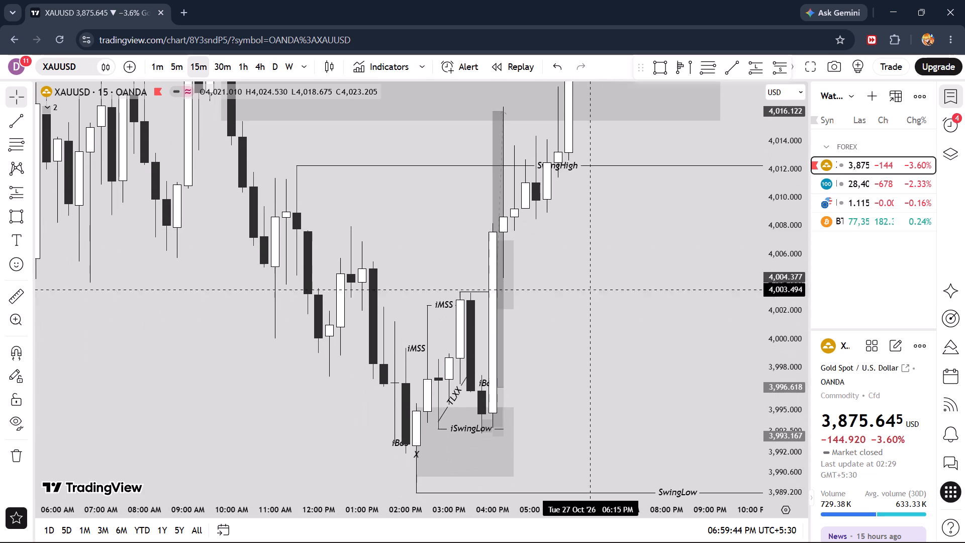
scroll(552, 393, up, 5)
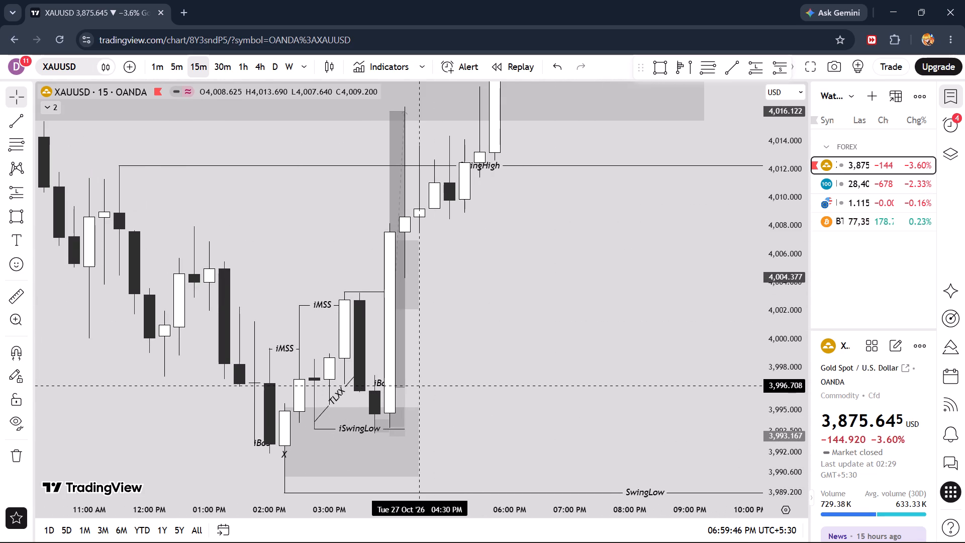
drag(407, 387, 416, 387)
drag(548, 382, 551, 378)
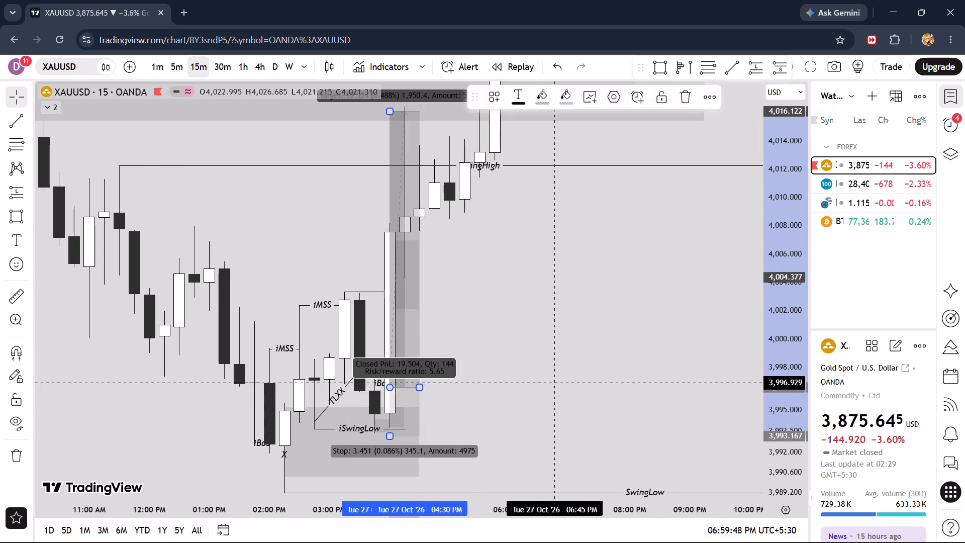
drag(551, 378, 653, 265)
scroll(615, 316, up, 3)
drag(547, 239, 597, 274)
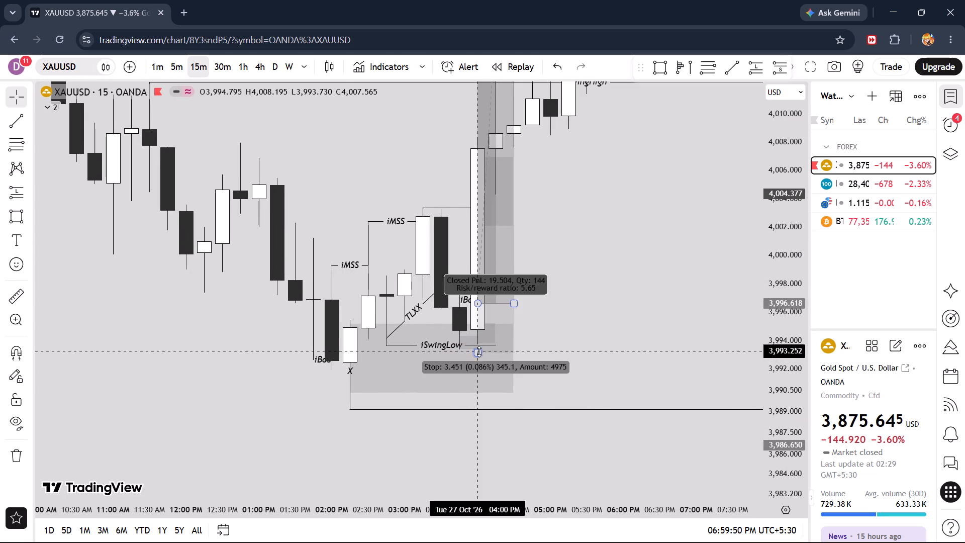
drag(477, 353, 473, 419)
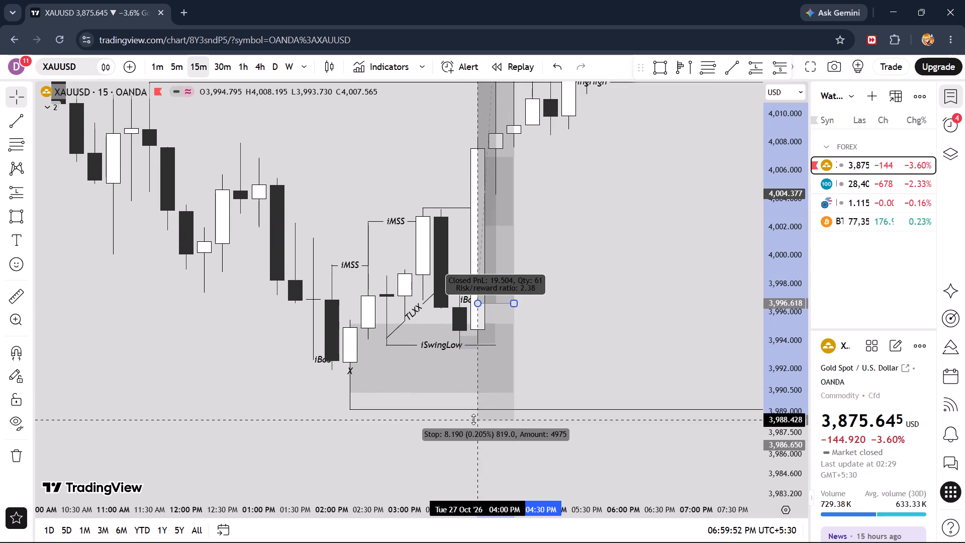
drag(473, 419, 475, 416)
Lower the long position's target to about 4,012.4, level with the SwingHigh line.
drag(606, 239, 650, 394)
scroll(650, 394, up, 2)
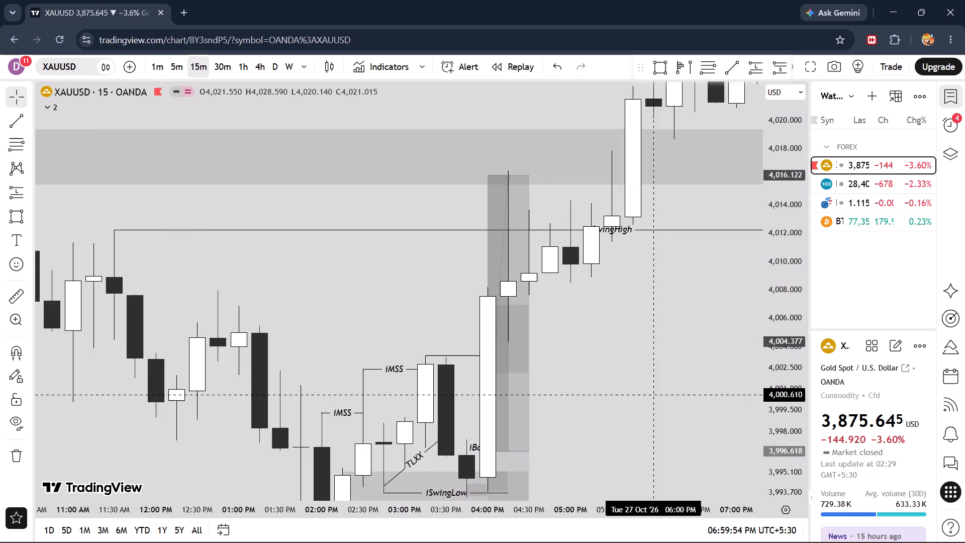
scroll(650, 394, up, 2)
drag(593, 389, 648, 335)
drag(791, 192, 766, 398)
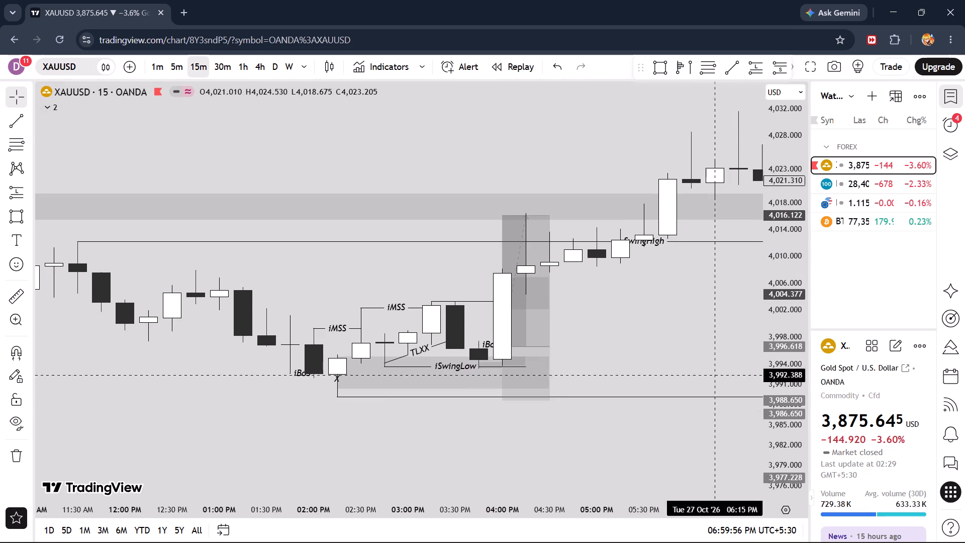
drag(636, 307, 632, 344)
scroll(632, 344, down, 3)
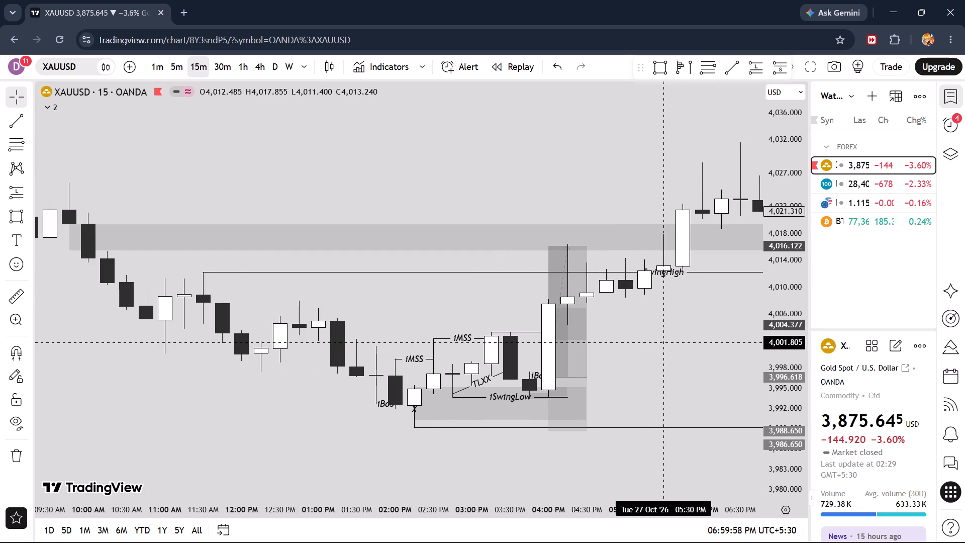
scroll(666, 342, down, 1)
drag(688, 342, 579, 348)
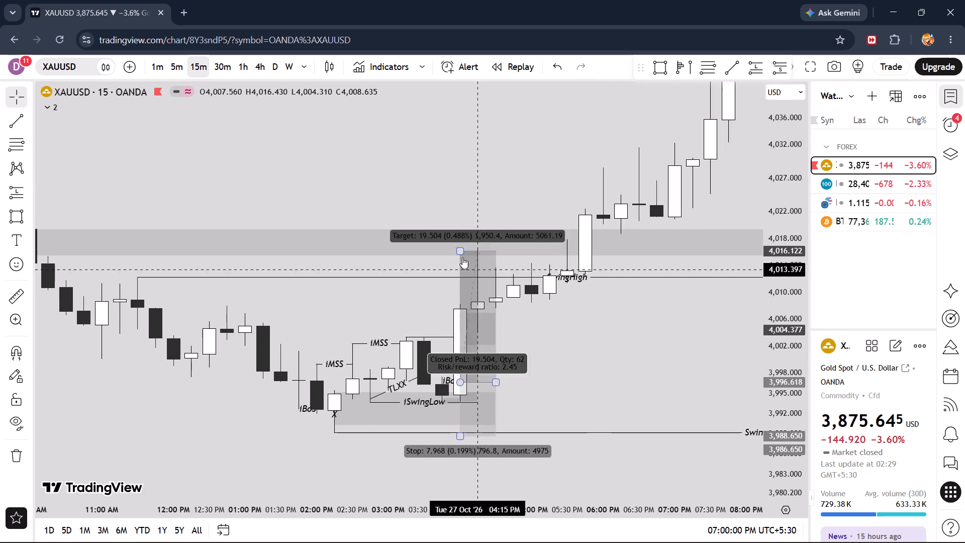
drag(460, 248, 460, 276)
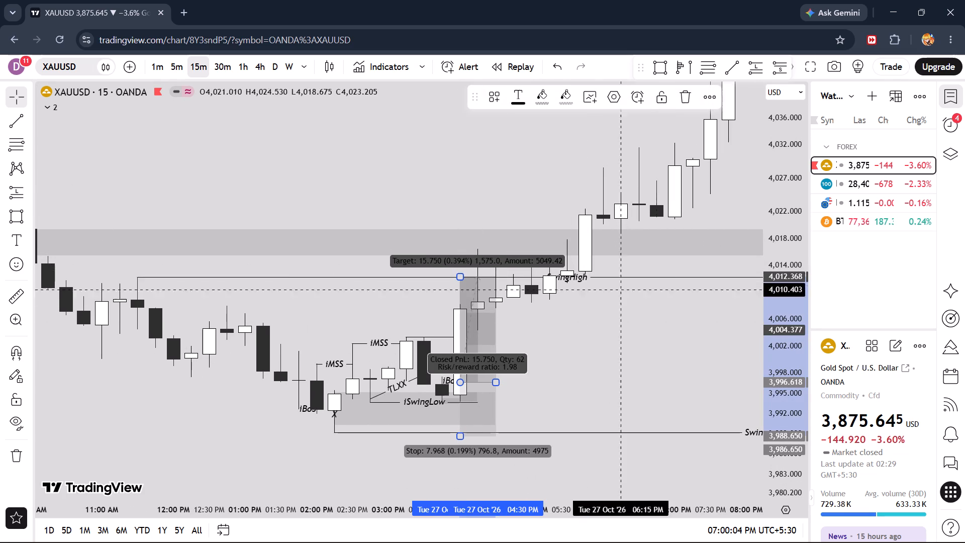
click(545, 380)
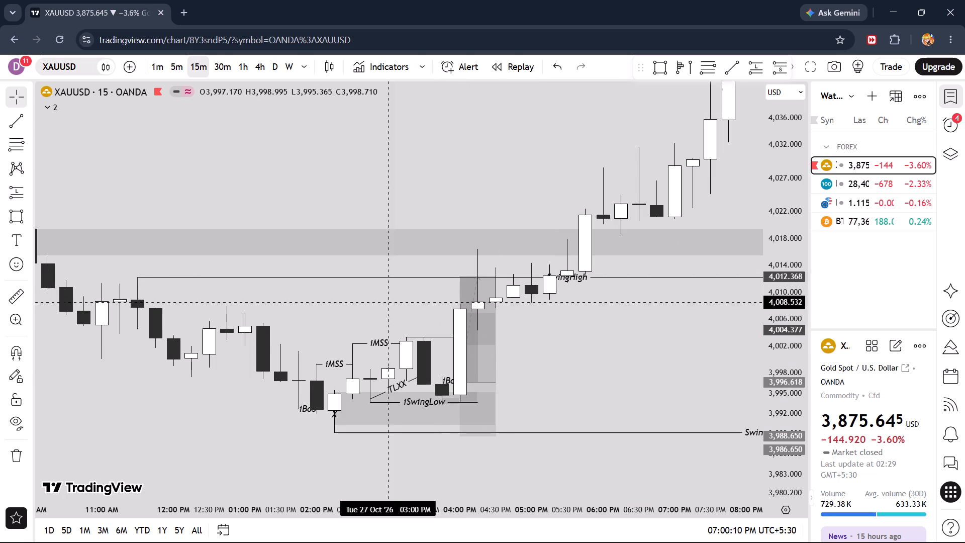
Measure the price distance from just below the SwingHigh line at 5:15 PM down to the trade's entry level.
click(9, 287)
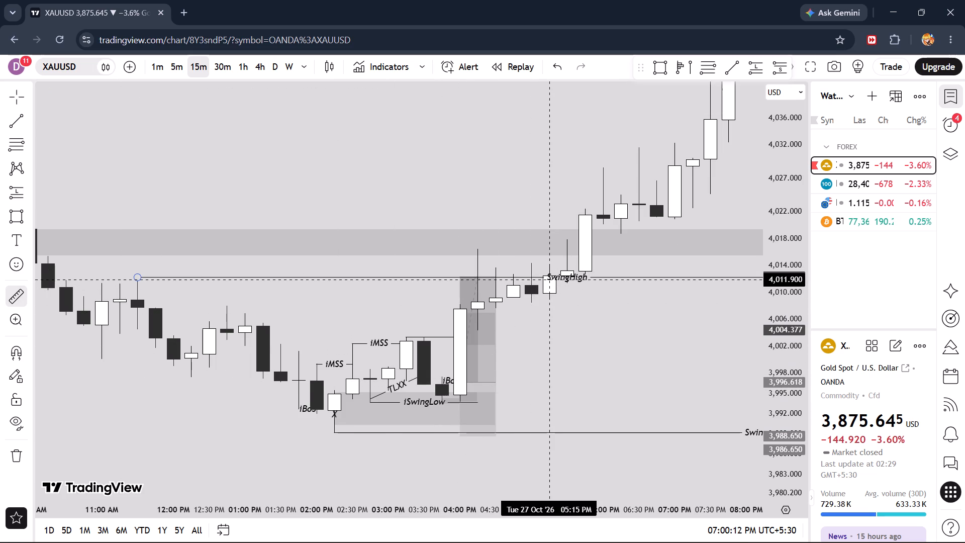
click(550, 279)
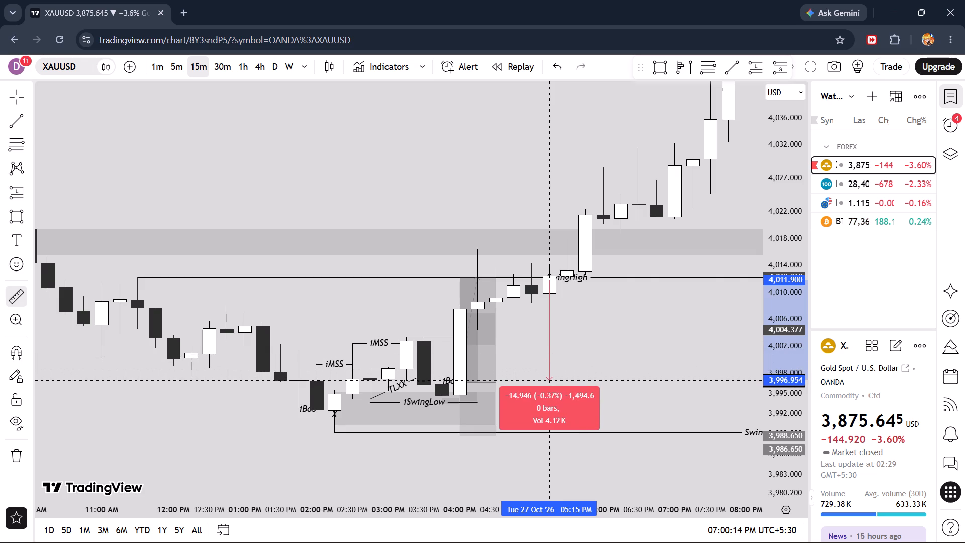
right_click(548, 382)
Raise the long position's target to about 4,015.4, at the lower edge of the rectangle zone.
drag(545, 360, 612, 360)
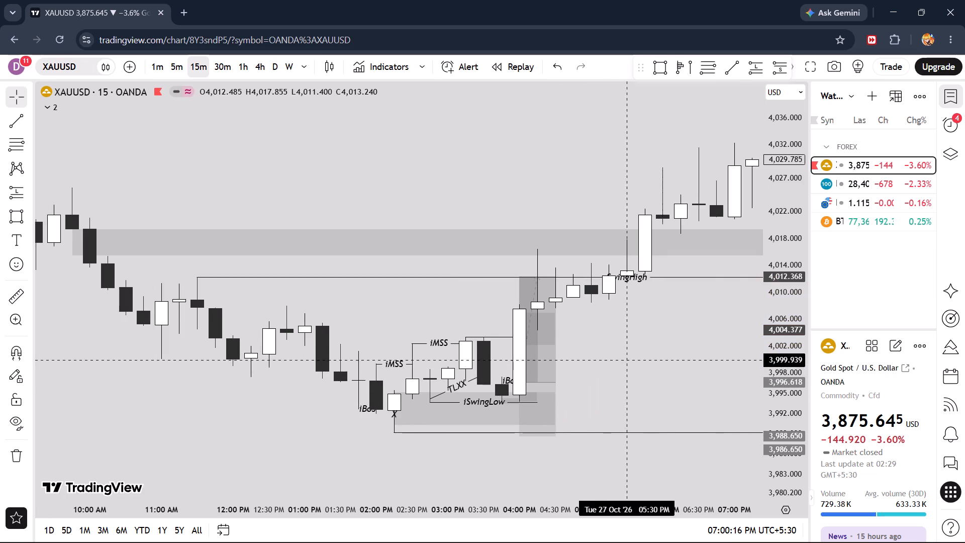
drag(789, 410, 791, 235)
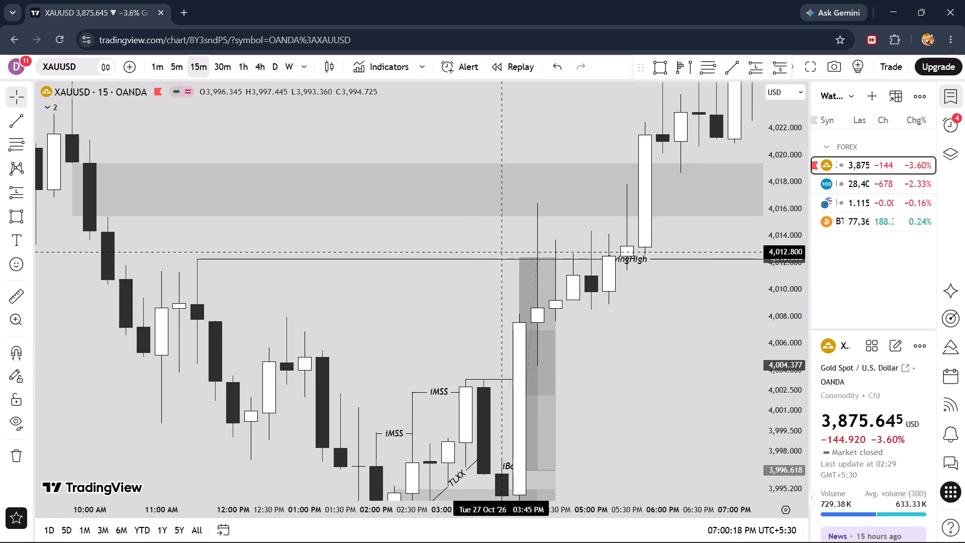
drag(519, 259, 519, 217)
Apply the "internal bos" drawing template to the unlabelled line at about 4,003.4 between 3:15 PM and 4:00 PM.
drag(659, 360, 693, 285)
scroll(645, 384, up, 5)
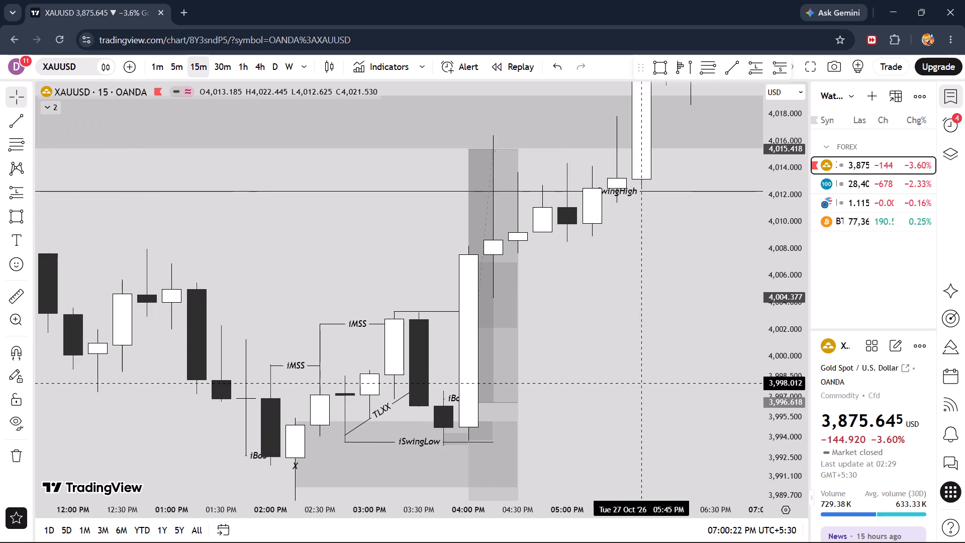
drag(606, 380, 549, 402)
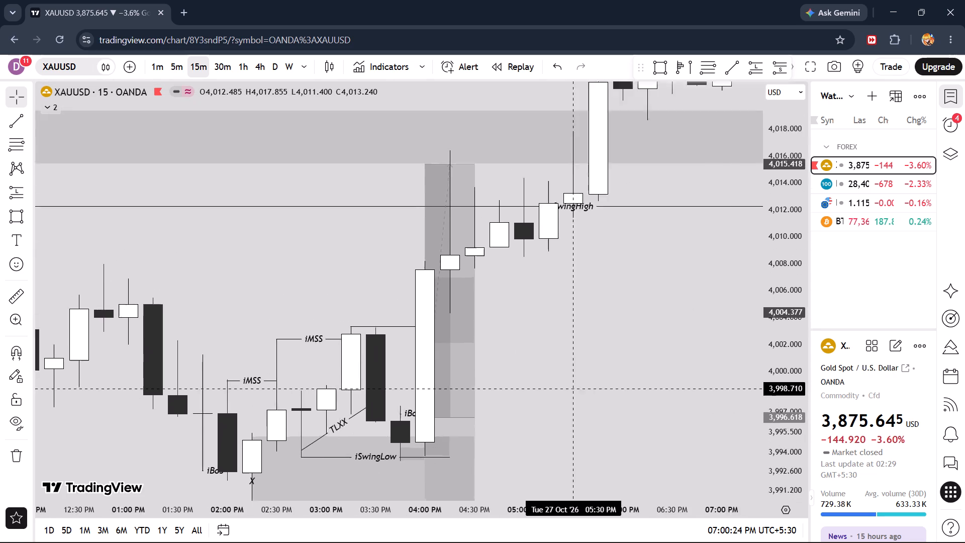
drag(549, 402, 497, 434)
drag(666, 314, 448, 445)
drag(579, 184, 571, 291)
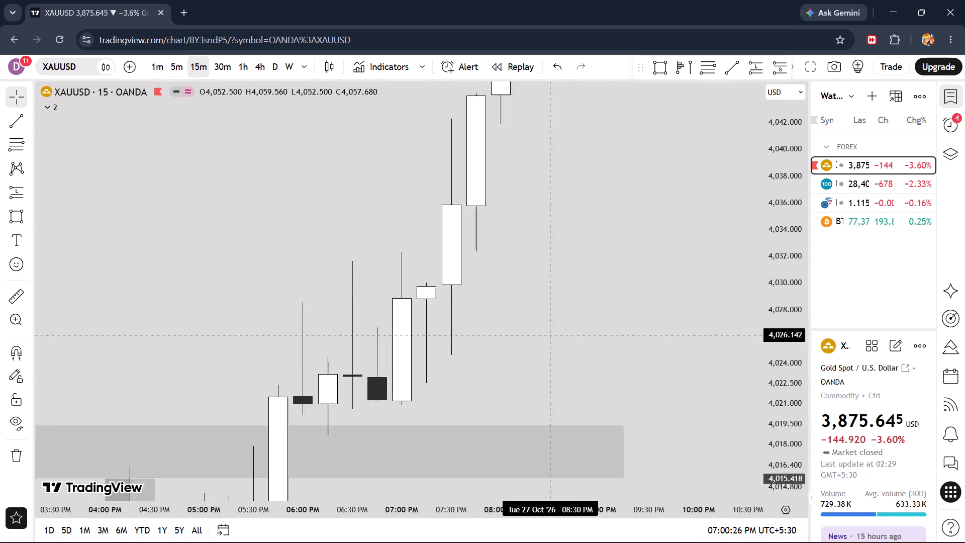
drag(571, 291, 640, 171)
drag(447, 437, 561, 252)
scroll(561, 252, down, 5)
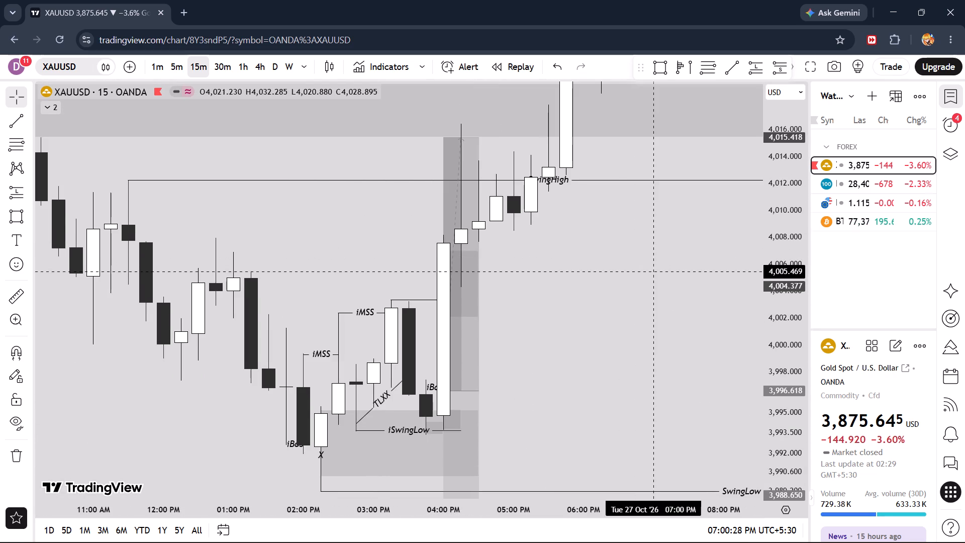
drag(606, 298, 687, 252)
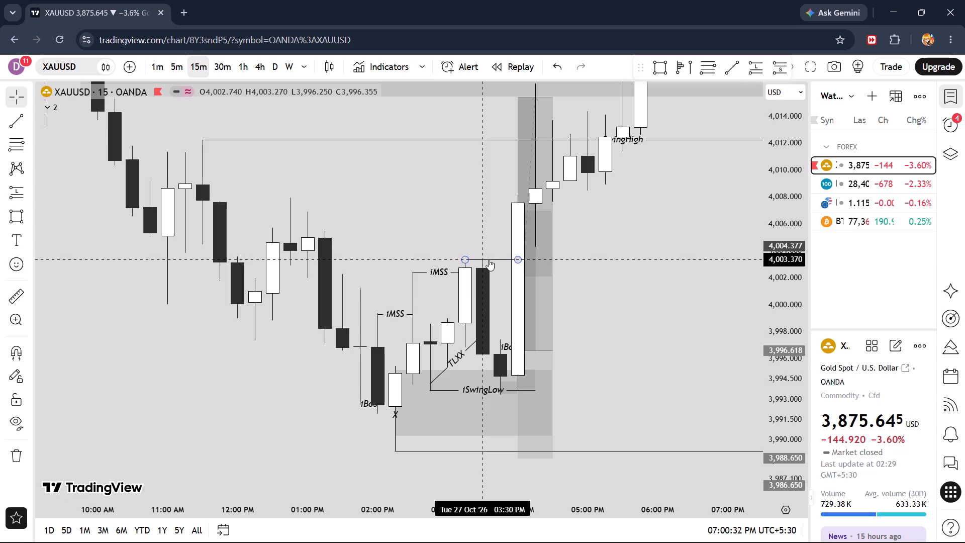
click(489, 259)
click(497, 101)
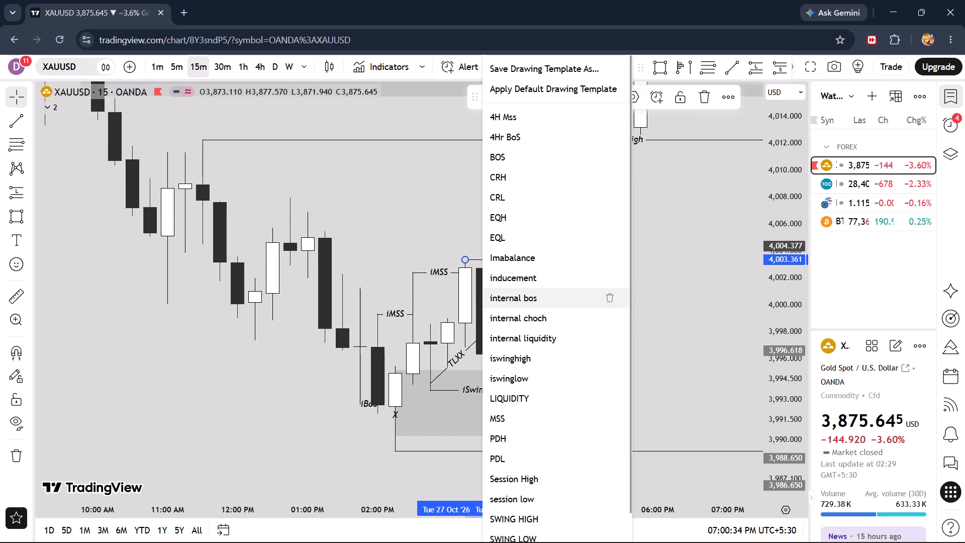
click(528, 294)
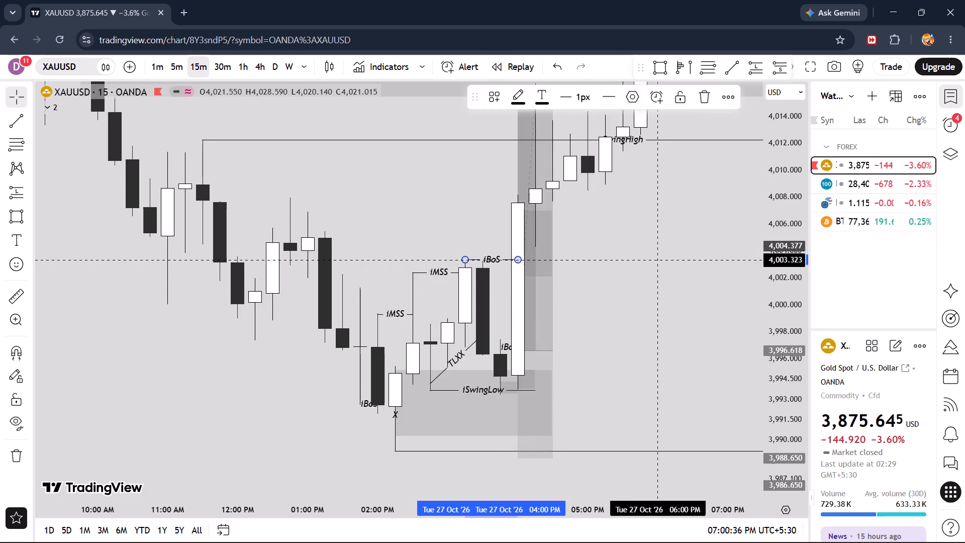
scroll(654, 260, up, 2)
click(645, 282)
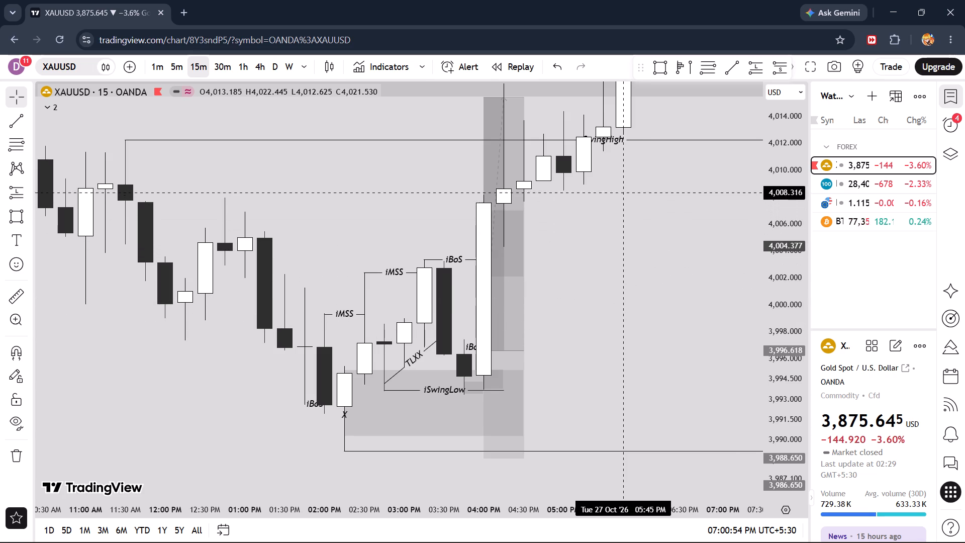
Shorten the SwingLow line so that it ends at 11:30 PM on 27 October.
drag(642, 174, 643, 282)
scroll(643, 282, down, 4)
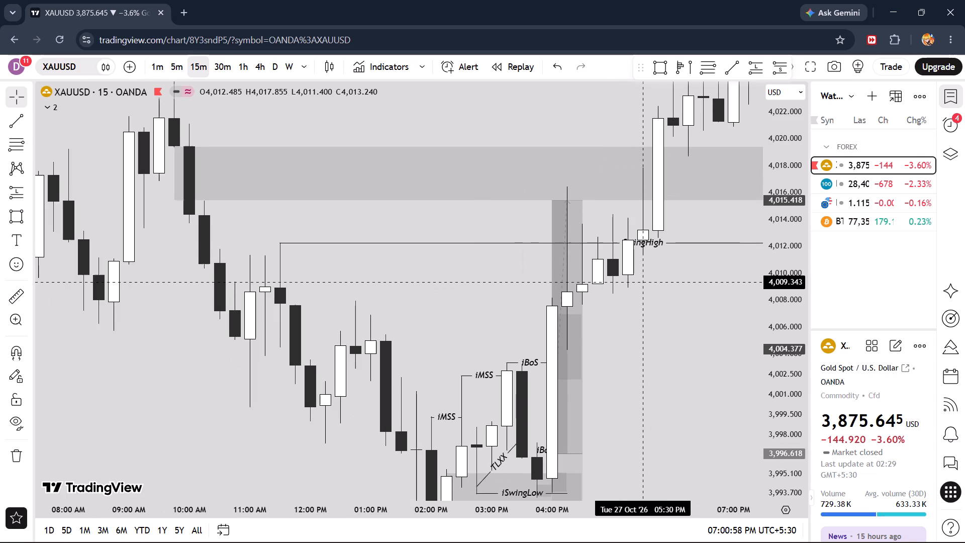
drag(649, 342, 399, 211)
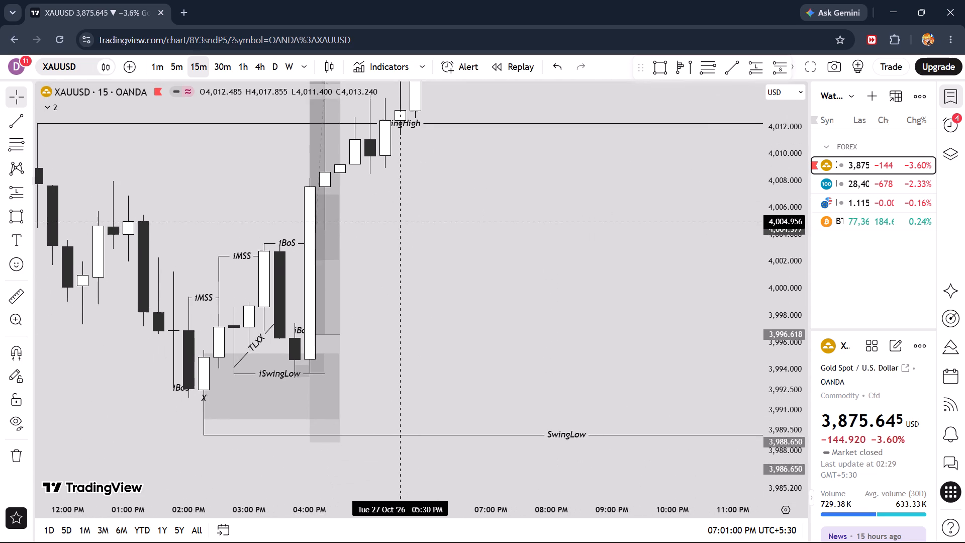
drag(399, 211, 397, 198)
scroll(482, 224, down, 4)
drag(684, 226, 504, 278)
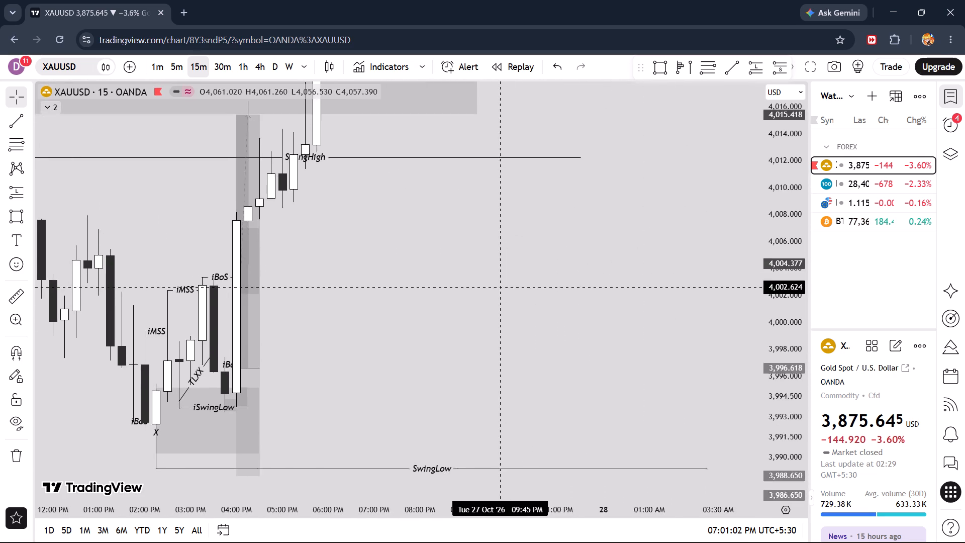
drag(504, 278, 527, 192)
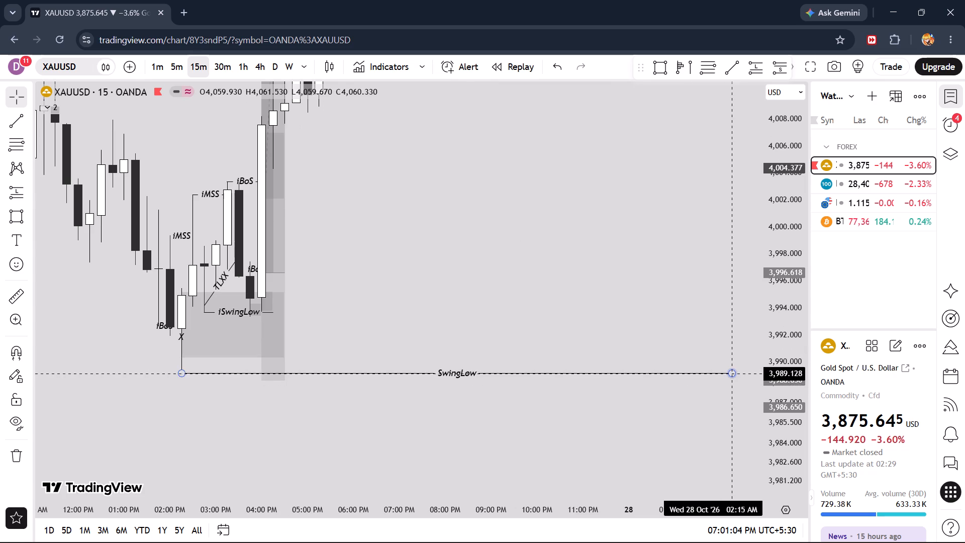
drag(734, 374, 607, 367)
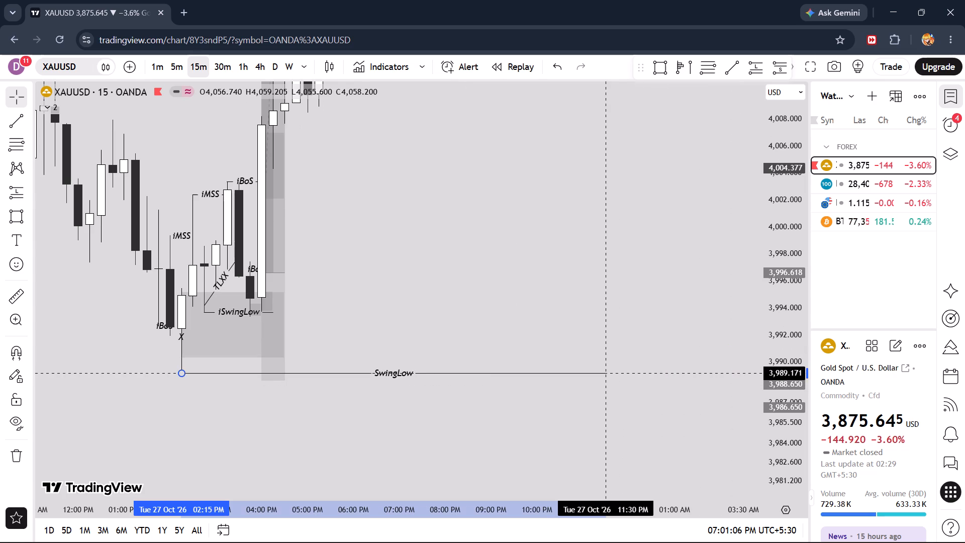
drag(607, 367, 606, 367)
Switch the chart to the 5-minute timeframe.
drag(565, 202, 622, 322)
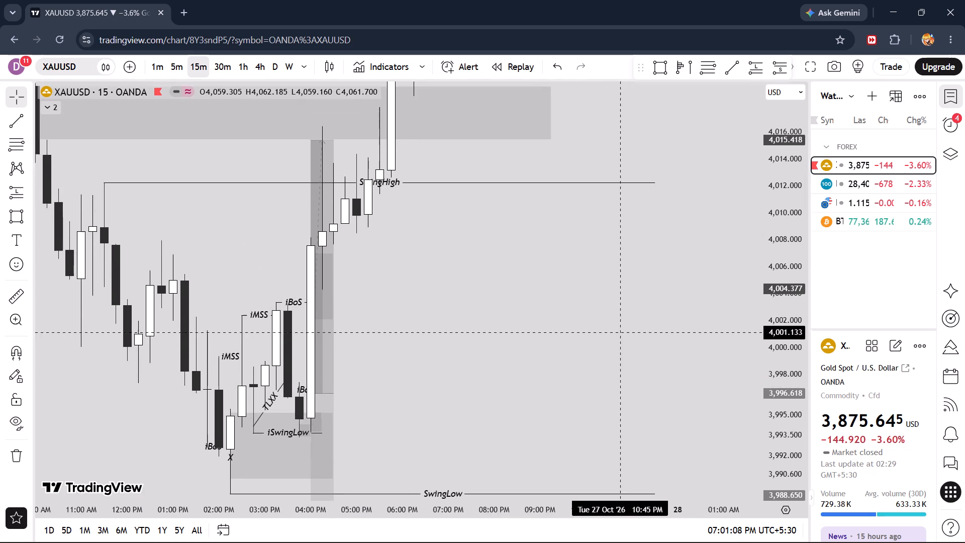
drag(622, 322, 675, 279)
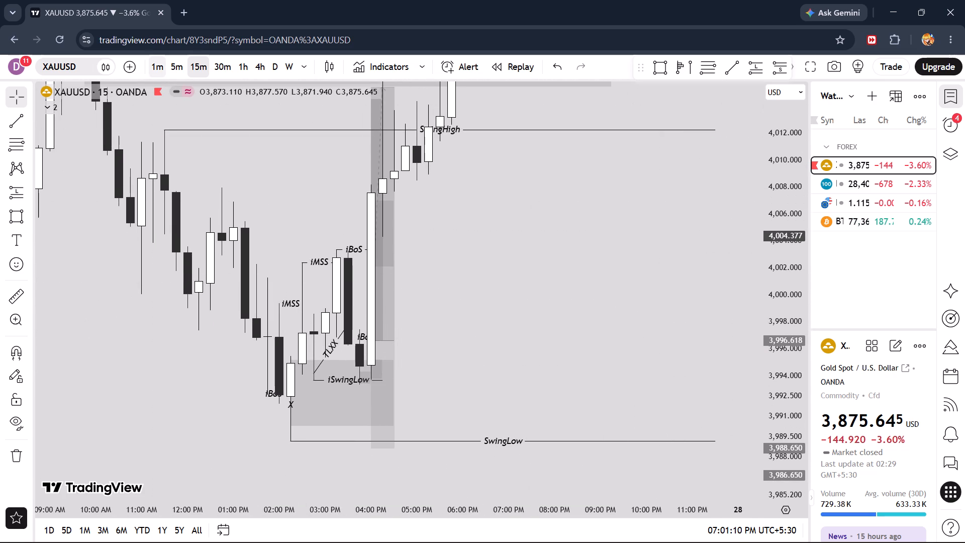
click(168, 62)
Examine the 5-minute XAUUSD price action across 30 October.
scroll(343, 308, down, 5)
drag(659, 190, 547, 425)
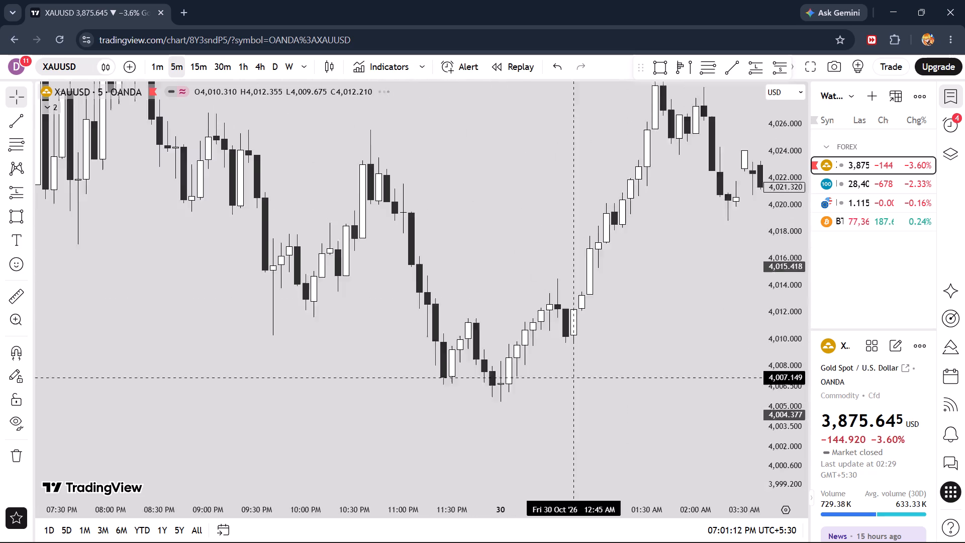
drag(547, 425, 535, 439)
drag(647, 313, 274, 380)
drag(549, 384, 342, 176)
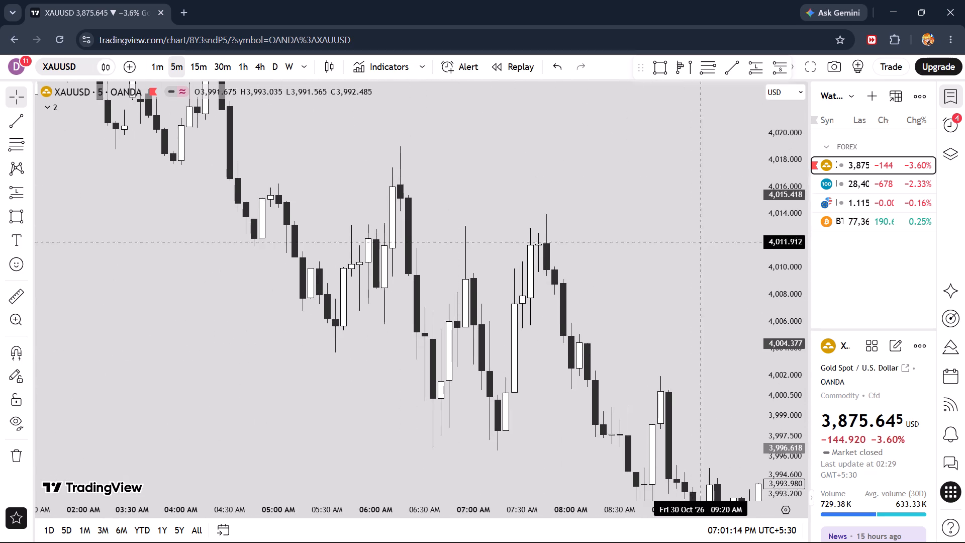
drag(699, 242, 375, 132)
drag(670, 337, 412, 220)
drag(726, 216, 423, 188)
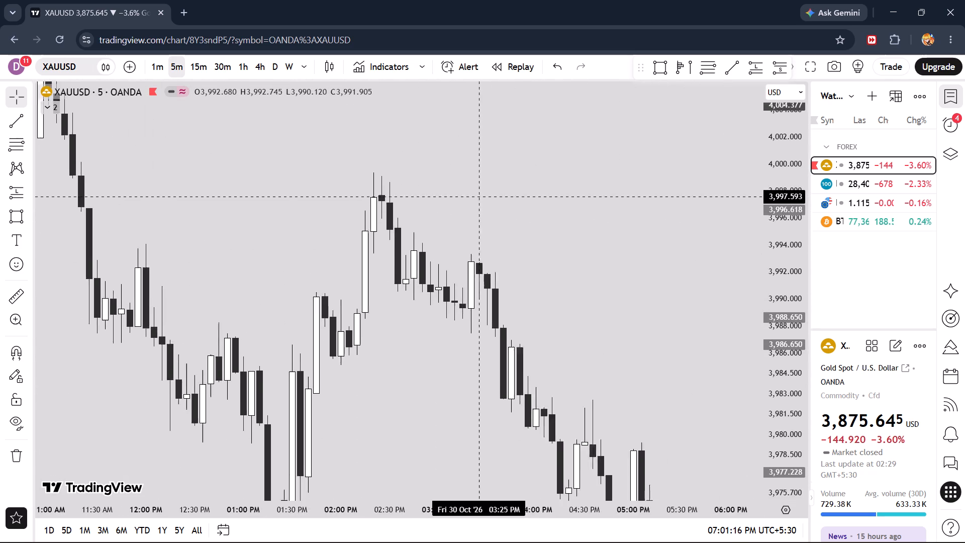
drag(423, 188, 349, 171)
drag(776, 144, 782, 392)
scroll(635, 343, down, 6)
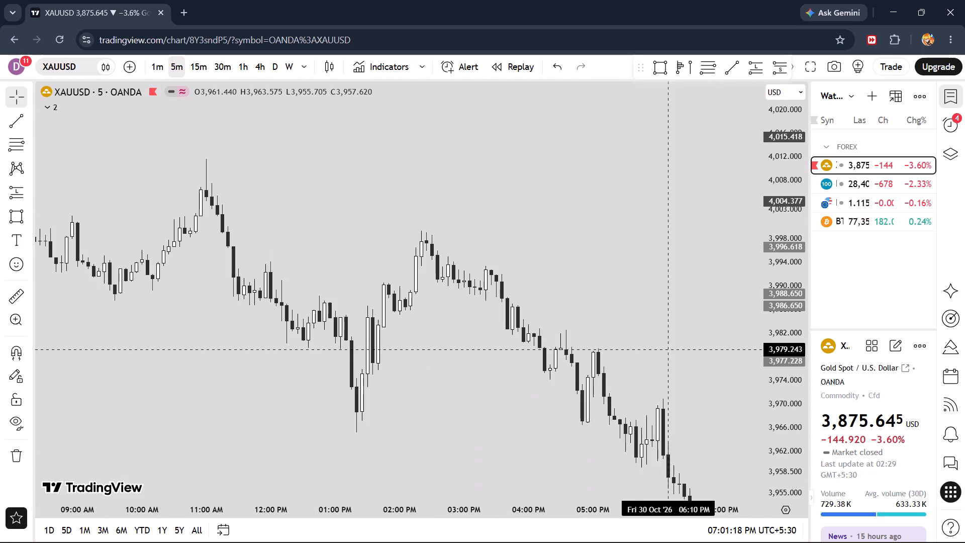
drag(672, 350, 607, 102)
Trace the 5-minute XAUUSD price action back from 30 October to the marked-up 27 October setup.
drag(361, 175, 622, 334)
drag(270, 276, 453, 322)
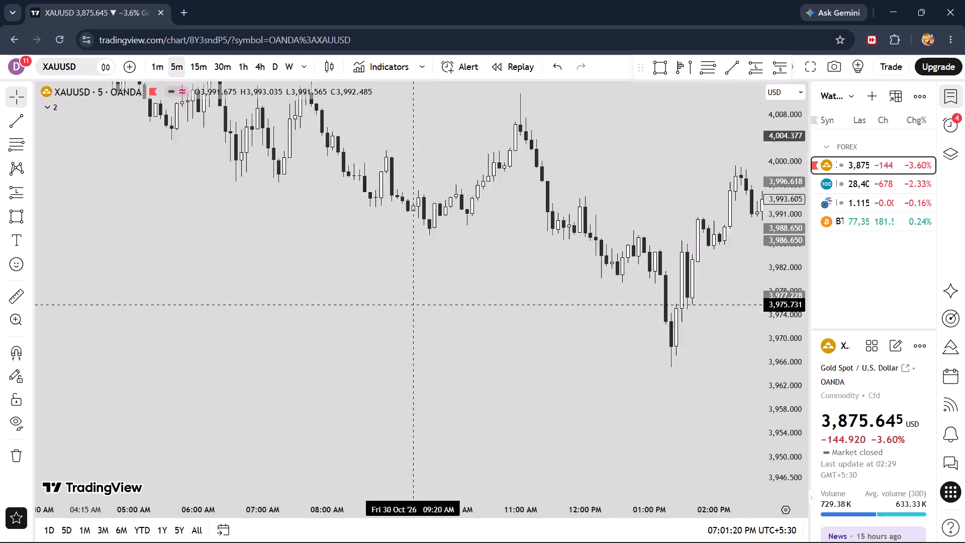
drag(453, 322, 561, 365)
drag(278, 282, 499, 379)
drag(337, 316, 646, 308)
drag(282, 281, 563, 329)
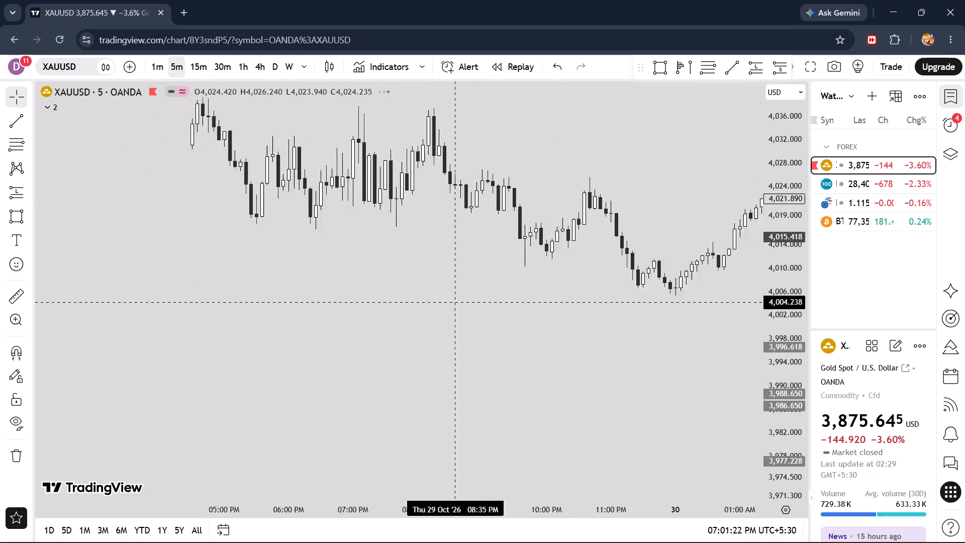
drag(563, 329, 609, 351)
drag(296, 266, 632, 305)
drag(642, 326, 269, 333)
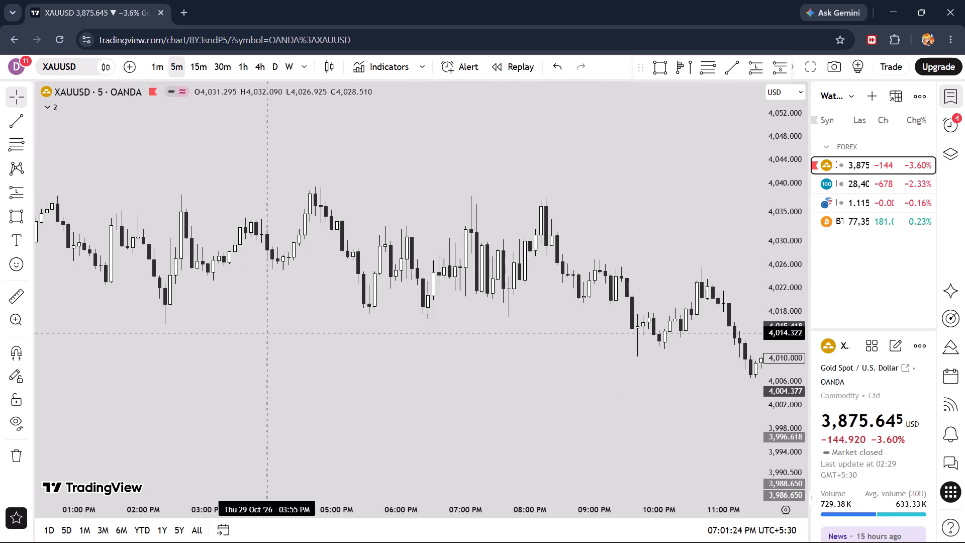
drag(269, 333, 373, 238)
scroll(373, 238, down, 15)
drag(334, 187, 595, 370)
drag(338, 302, 708, 355)
drag(376, 330, 615, 176)
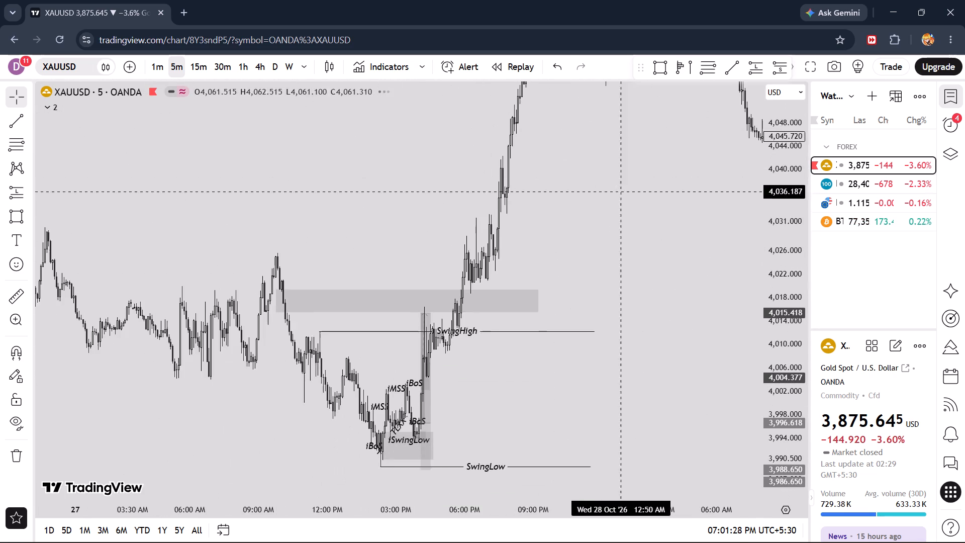
Draw a fixed range volume profile from 2:15 PM to 3:30 PM on 27 October, spanning about 3,989.2 to 4,003.4.
drag(502, 396, 648, 304)
scroll(638, 326, up, 8)
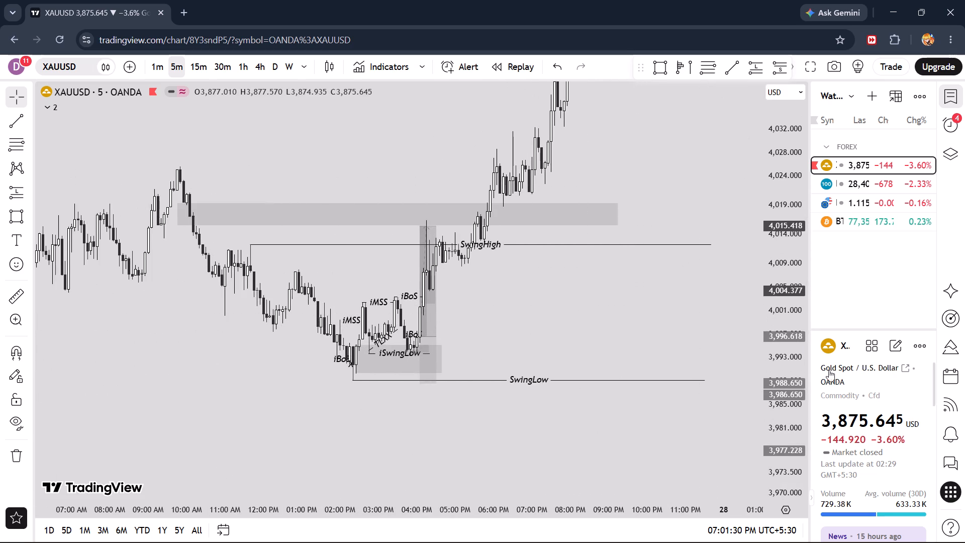
drag(790, 430, 802, 245)
scroll(643, 326, up, 5)
drag(502, 254, 688, 239)
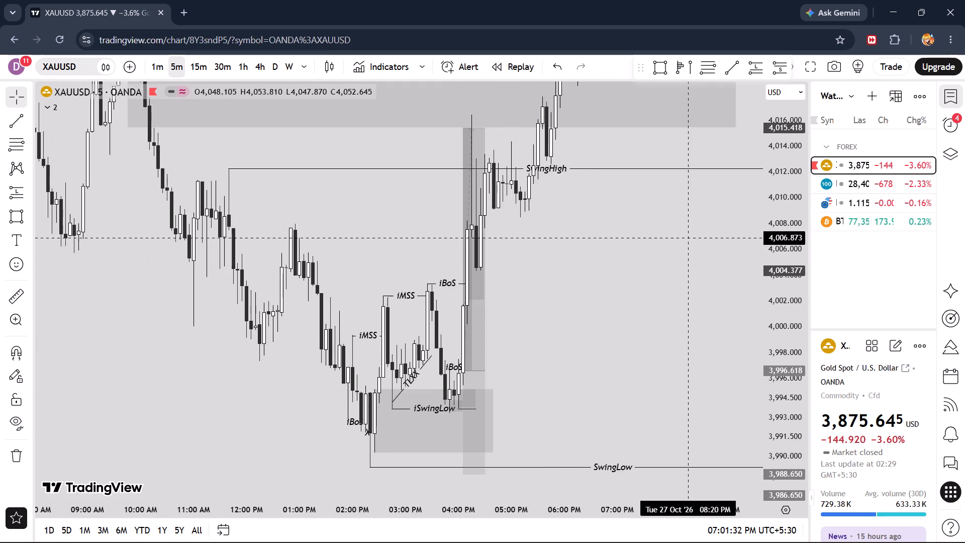
click(679, 69)
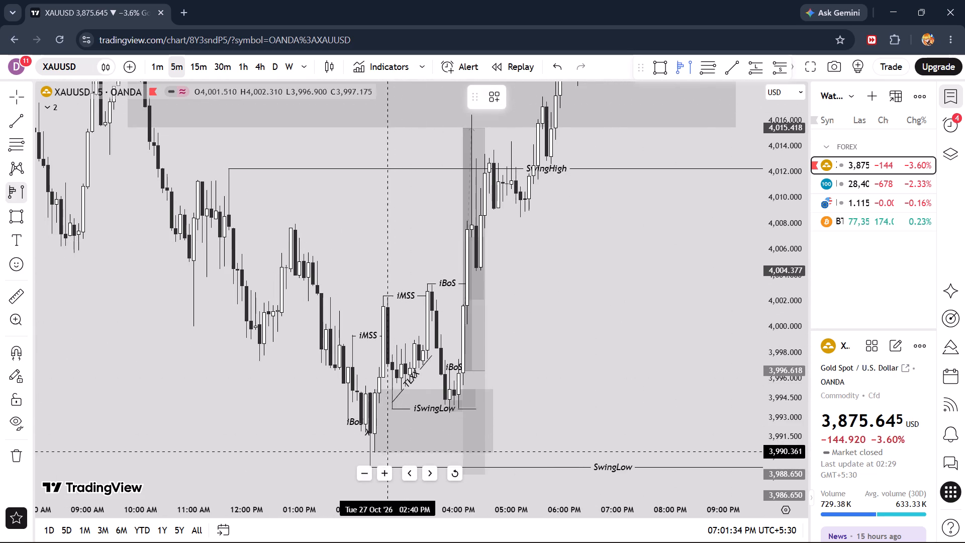
right_click(294, 406)
drag(311, 425, 259, 359)
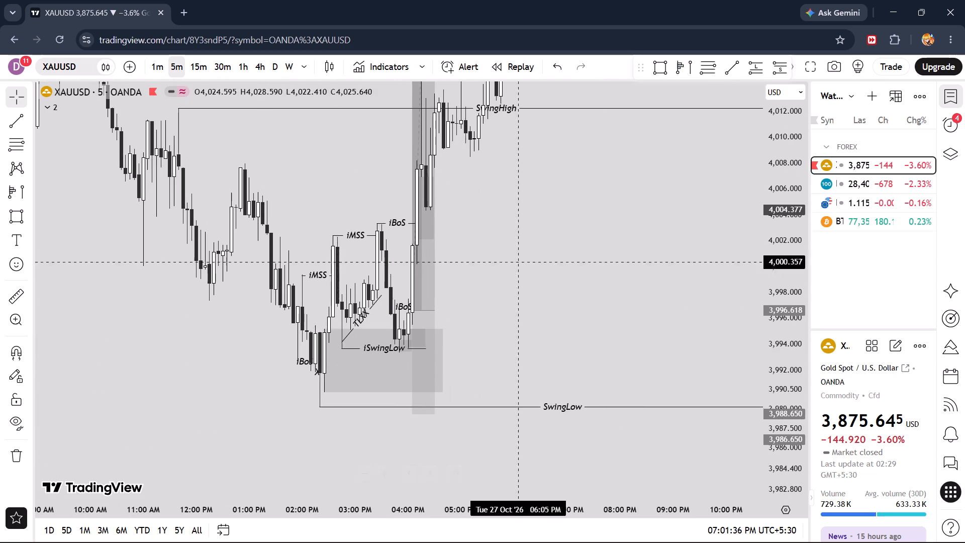
click(683, 73)
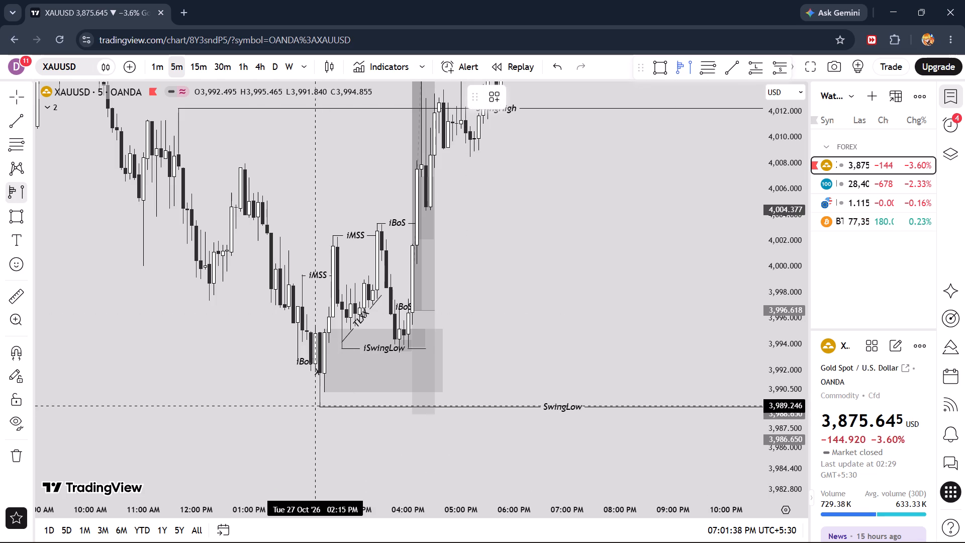
click(317, 406)
click(381, 215)
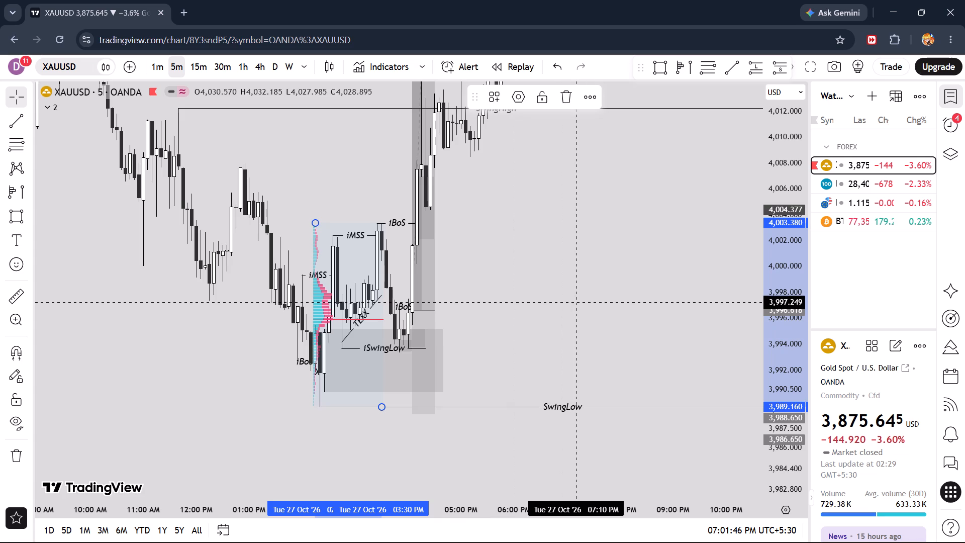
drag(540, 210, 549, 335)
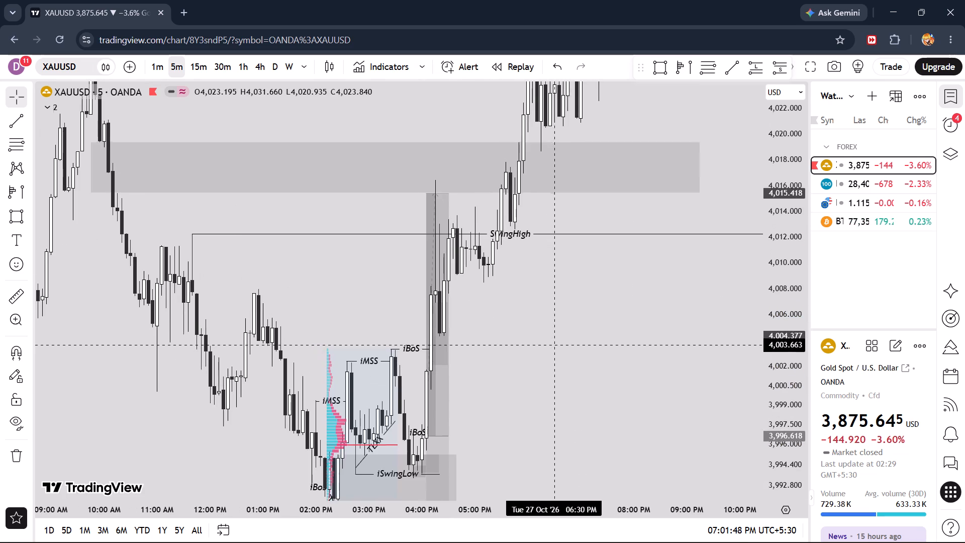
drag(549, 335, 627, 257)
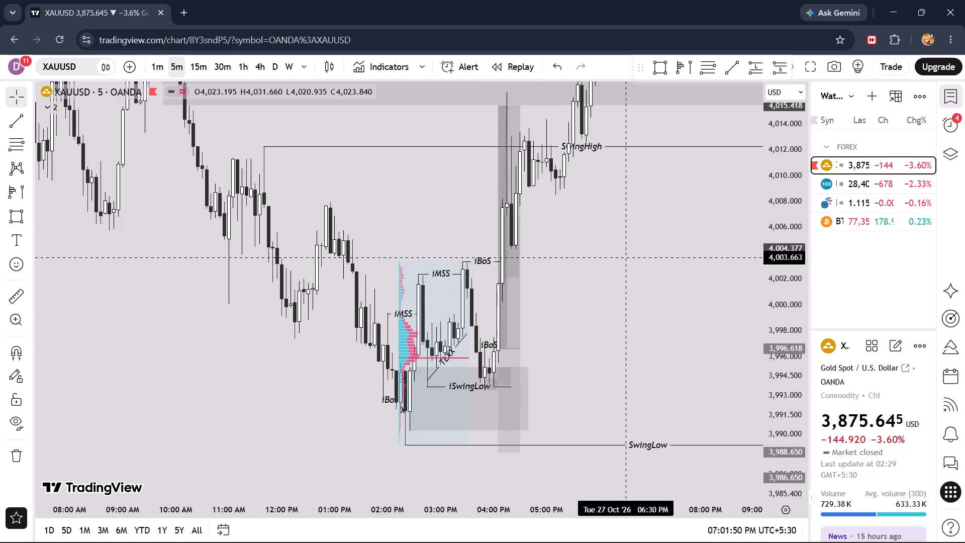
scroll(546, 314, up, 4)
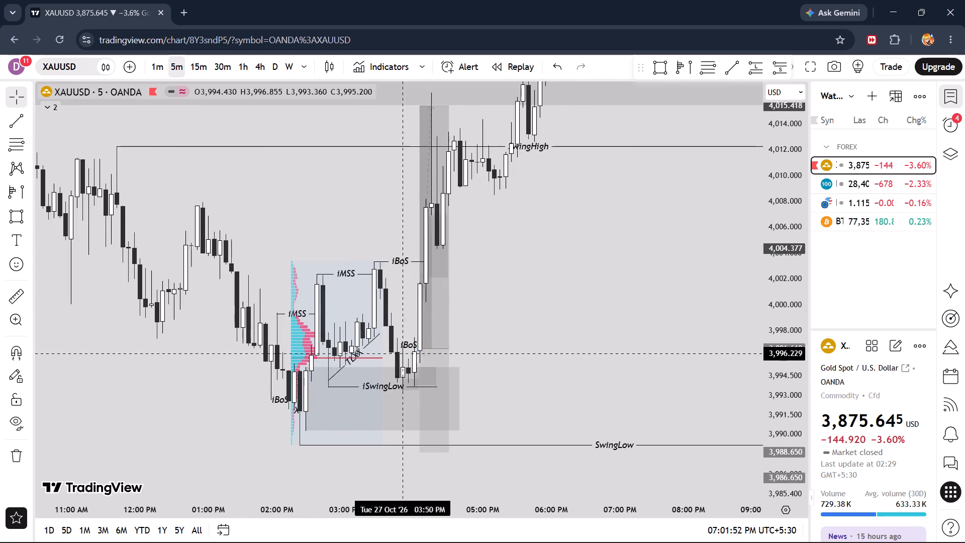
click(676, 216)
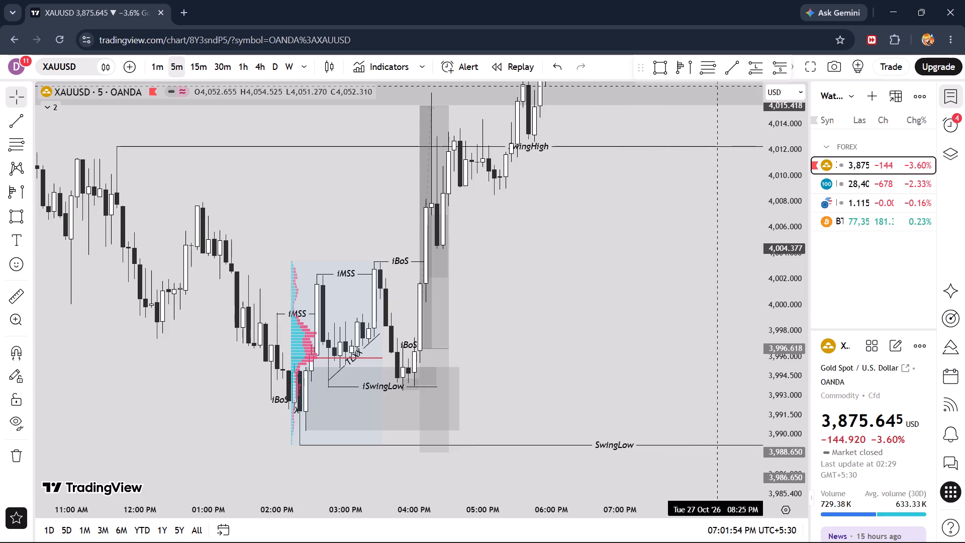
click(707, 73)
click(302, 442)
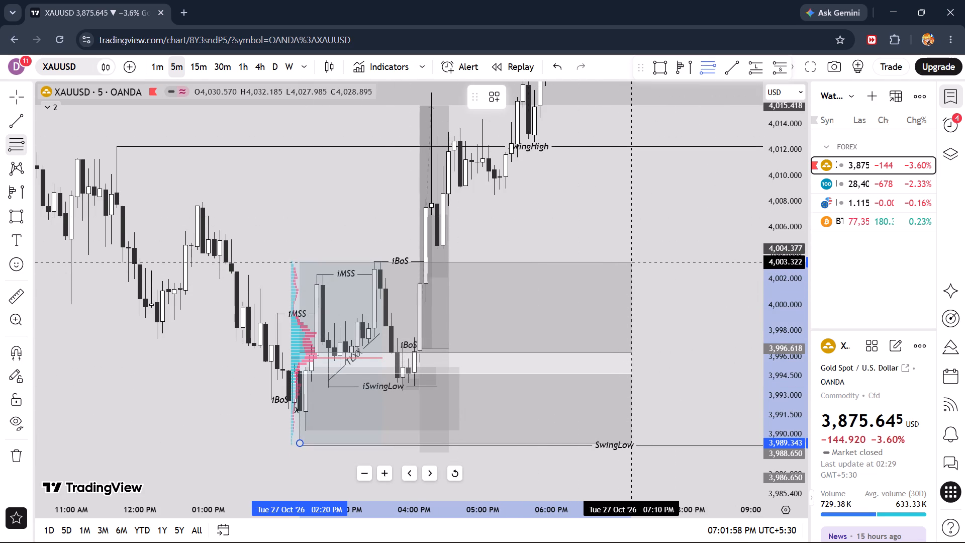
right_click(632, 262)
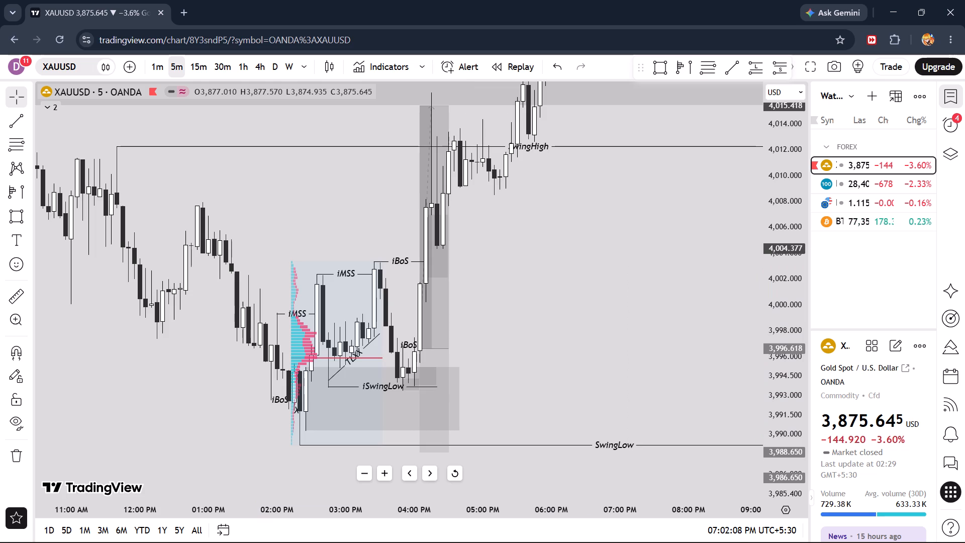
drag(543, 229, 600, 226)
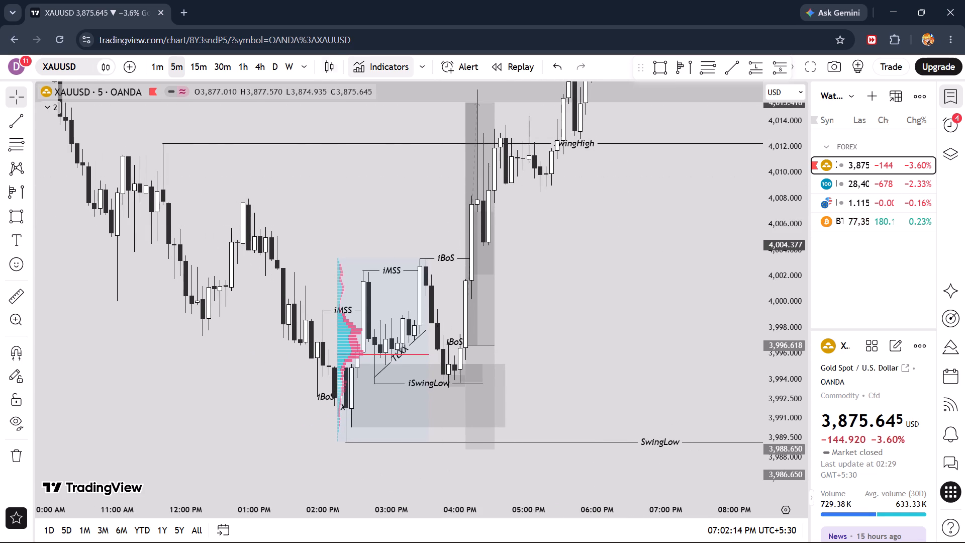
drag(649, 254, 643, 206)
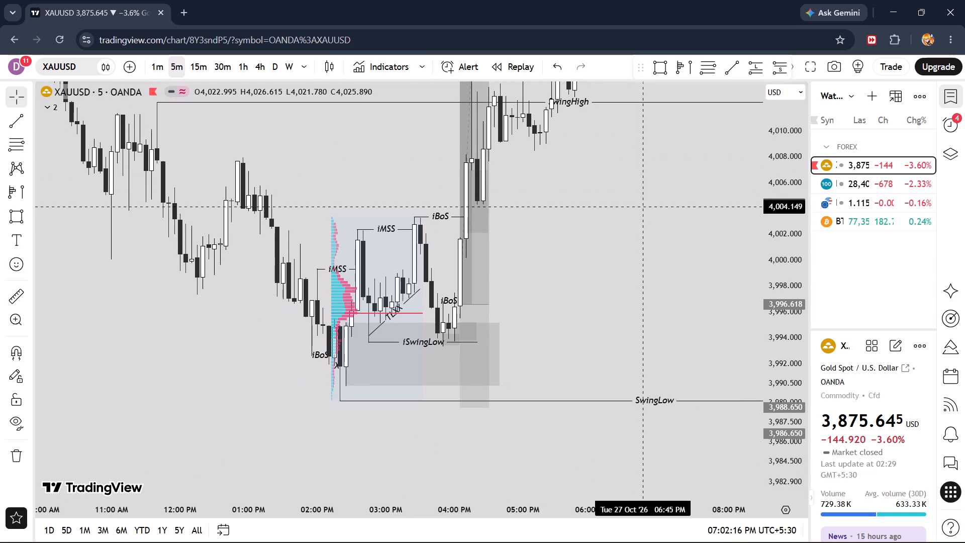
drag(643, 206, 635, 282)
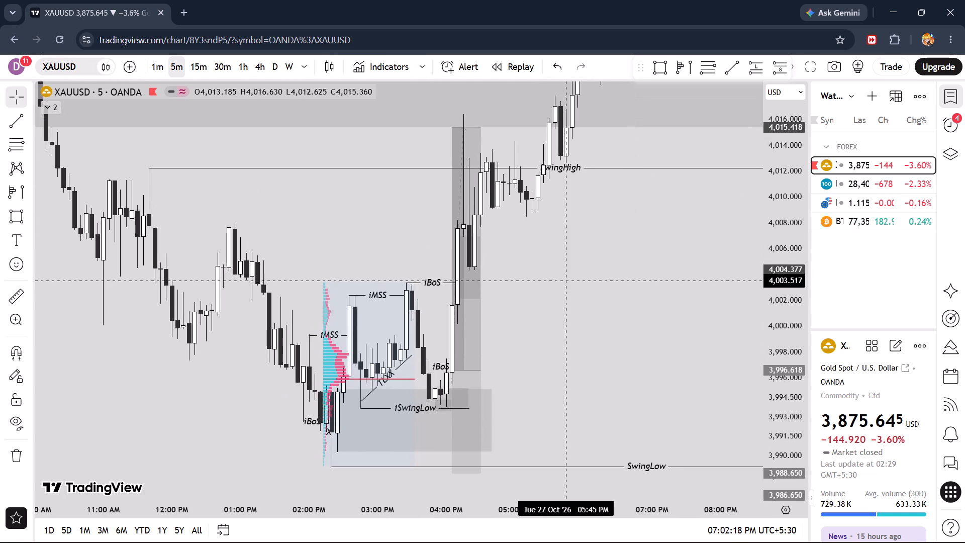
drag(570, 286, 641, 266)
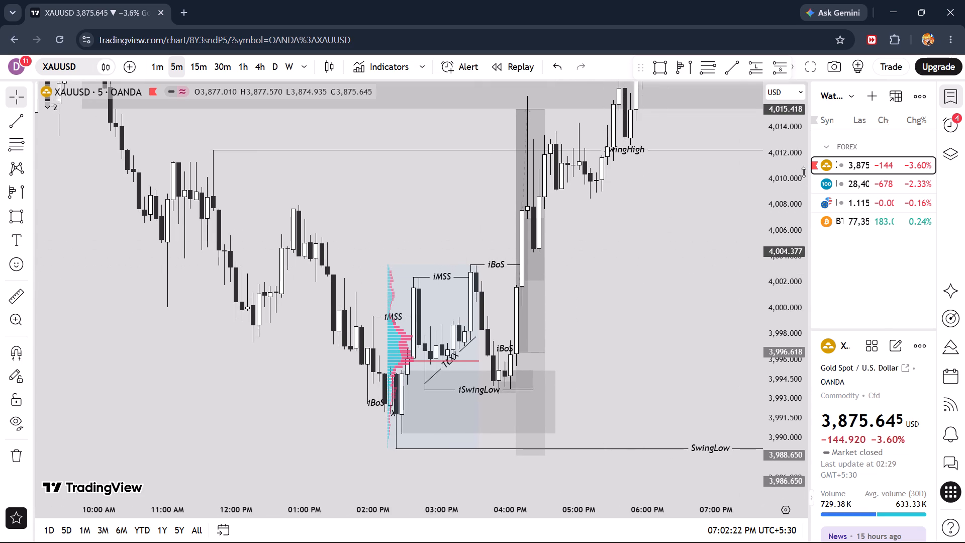
Switch the chart to NAS100USD and examine its 5-minute price action from 29 October to the latest candle.
click(844, 181)
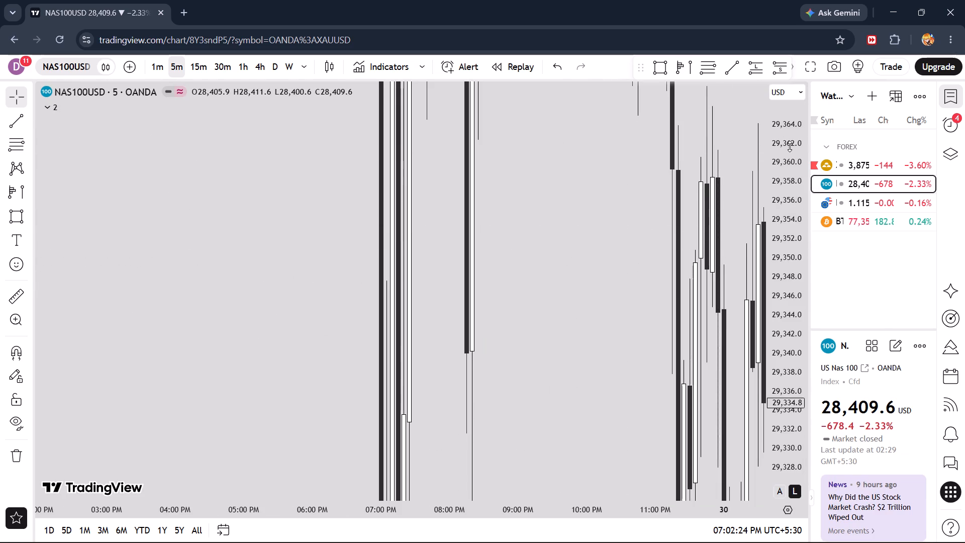
drag(790, 146, 792, 371)
drag(788, 146, 781, 386)
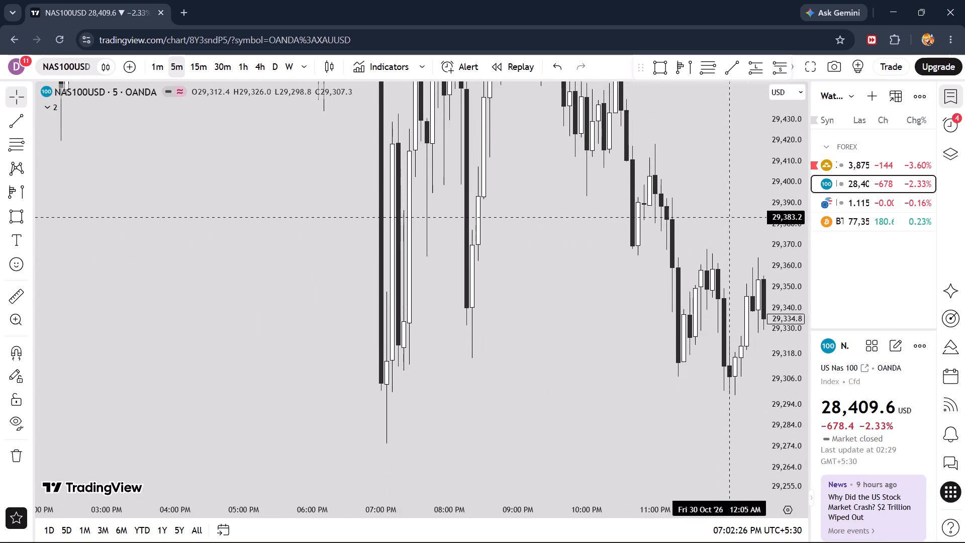
drag(723, 215, 518, 227)
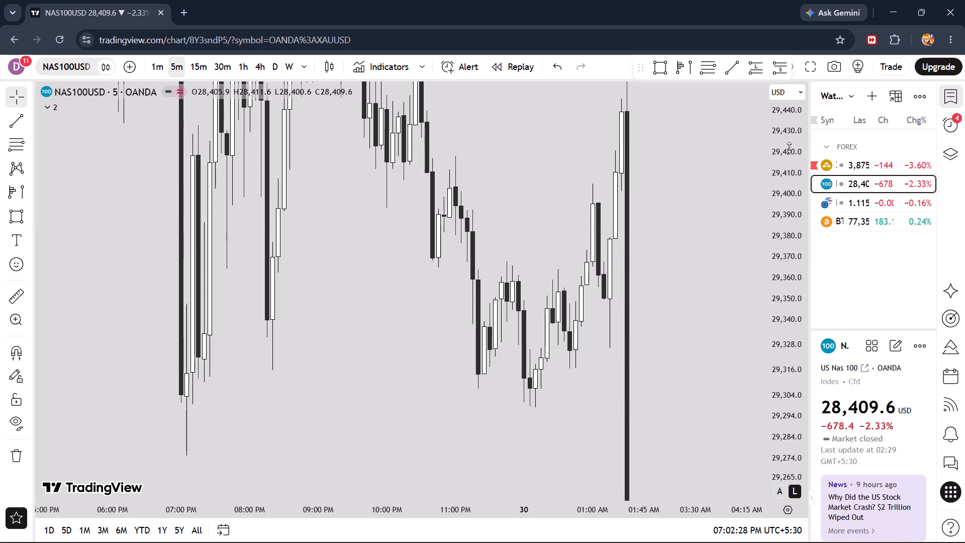
drag(789, 147, 776, 374)
drag(663, 352, 468, 146)
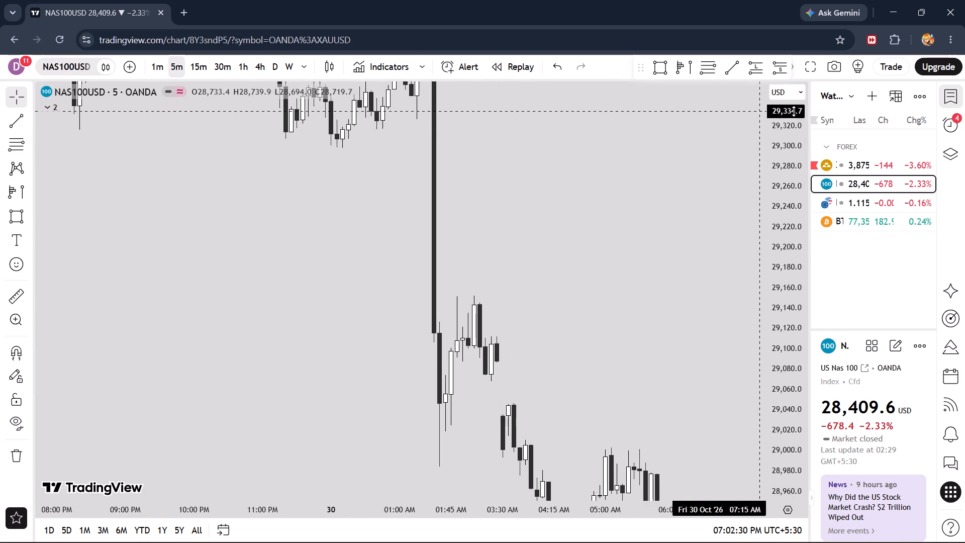
drag(794, 111, 778, 344)
drag(662, 279, 484, 270)
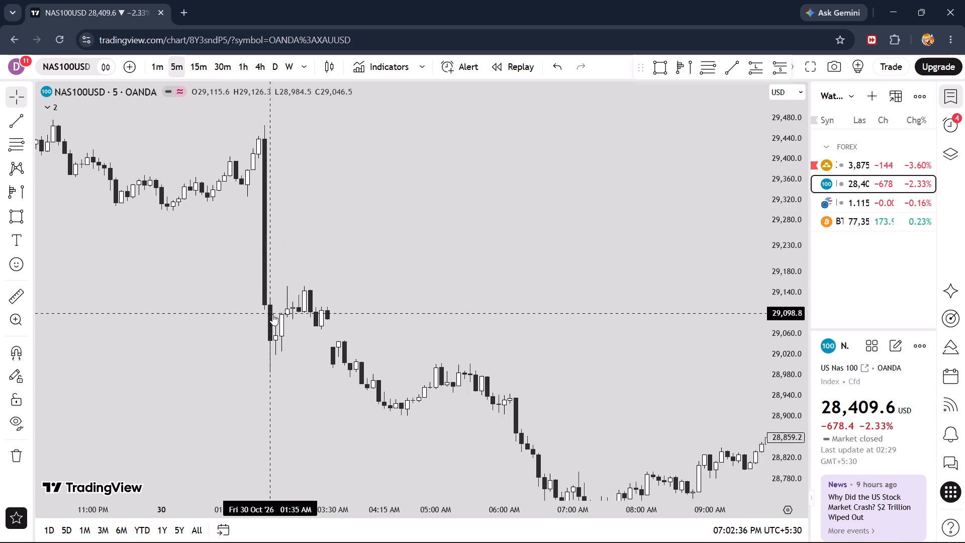
drag(656, 296, 410, 138)
drag(620, 219, 316, 177)
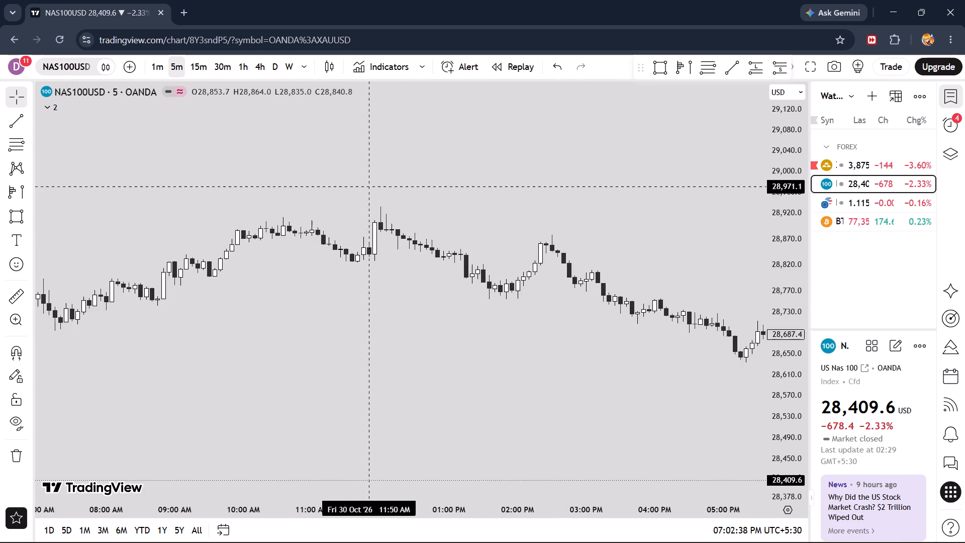
drag(667, 219, 300, 191)
drag(637, 224, 313, 135)
drag(654, 247, 415, 165)
Switch NAS100USD to the 4-hour timeframe and examine its late-October price action.
click(264, 64)
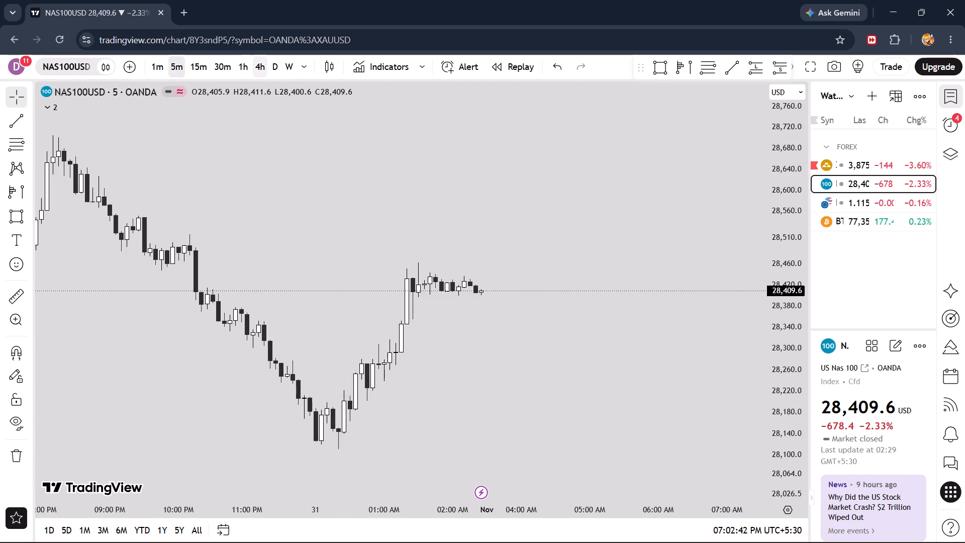
drag(786, 146, 789, 399)
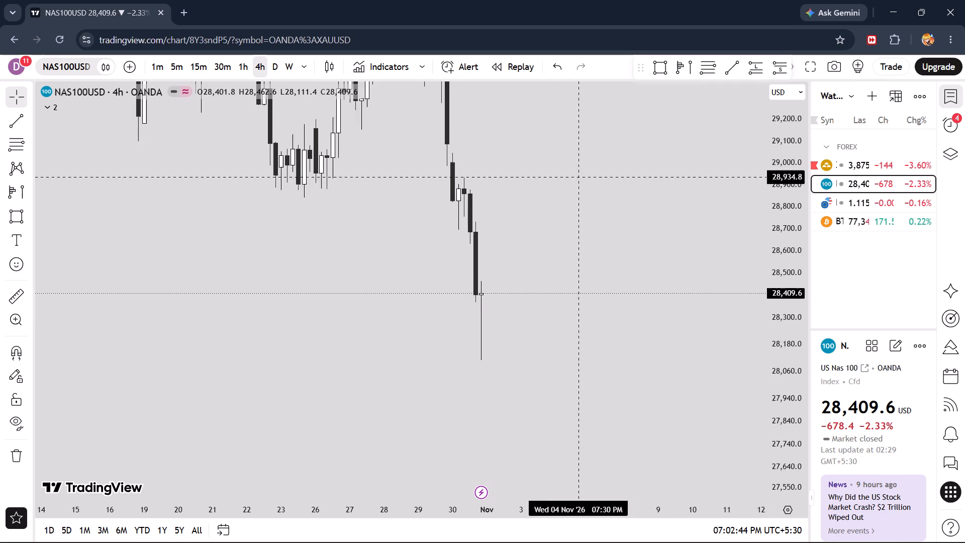
drag(559, 159, 514, 244)
Switch NAS100USD to the daily timeframe and examine its price action from August to the end of October.
click(268, 69)
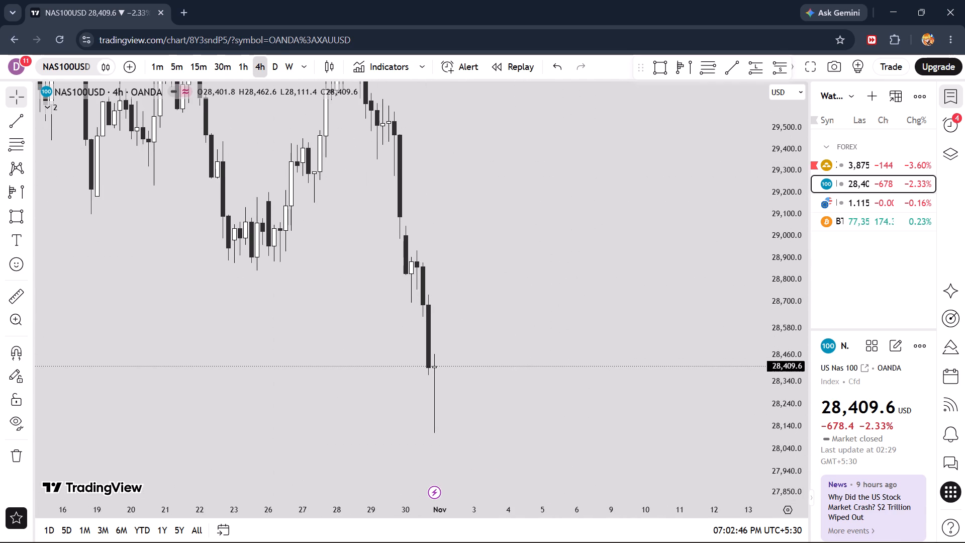
click(275, 64)
drag(784, 136, 802, 357)
drag(543, 194, 645, 264)
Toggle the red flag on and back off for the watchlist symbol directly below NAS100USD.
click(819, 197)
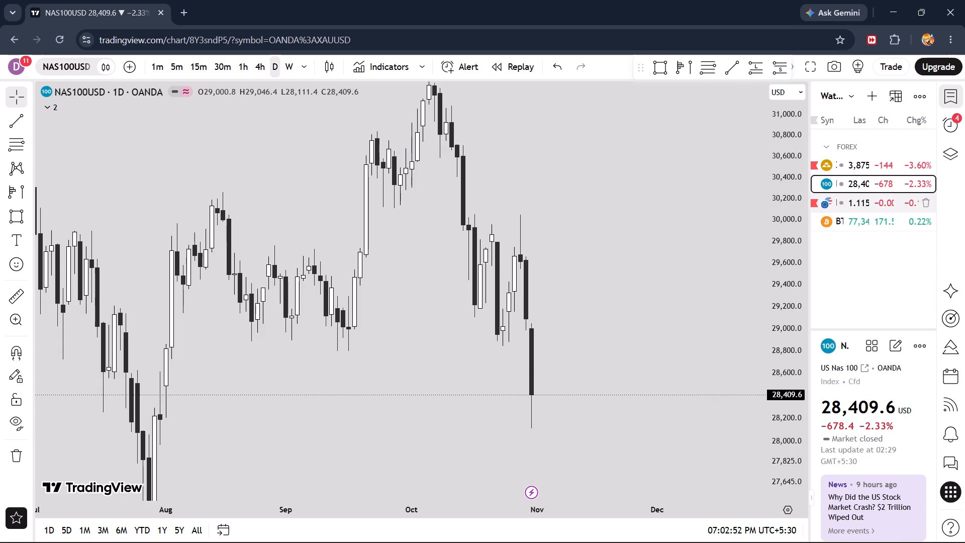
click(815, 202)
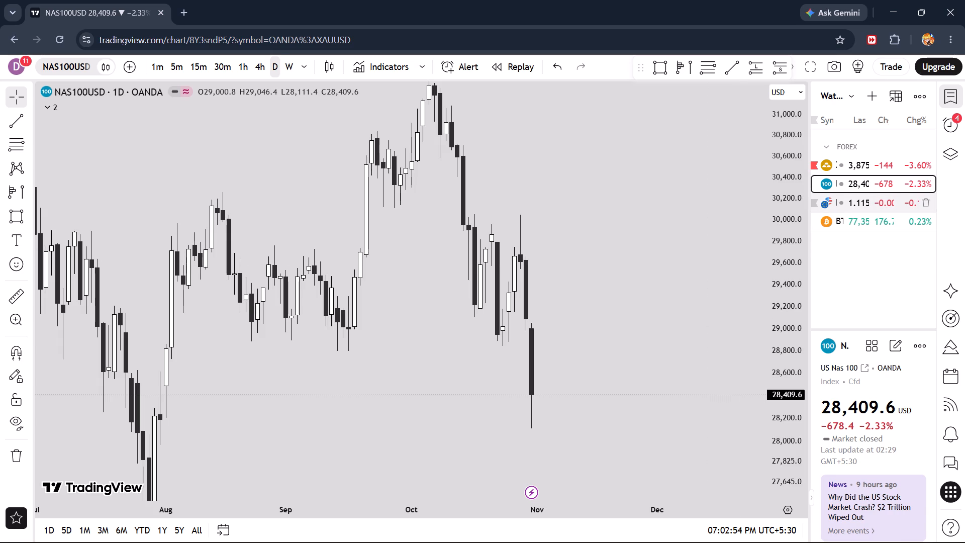
Switch the chart to EURUSD and examine its daily price action from January 2026 to the end of October.
click(858, 203)
scroll(573, 265, down, 11)
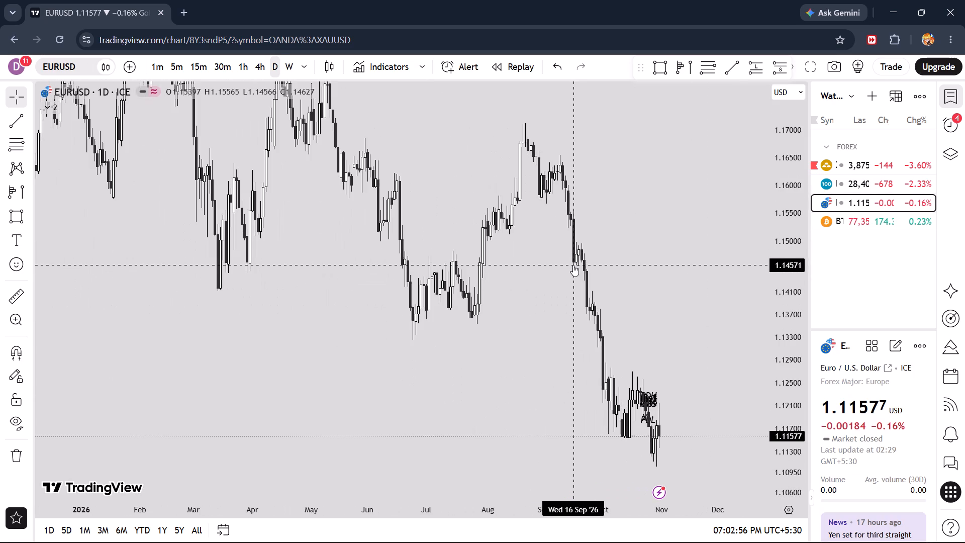
Switch the chart to BTCUSD and examine its daily price action from August to the end of October.
click(833, 225)
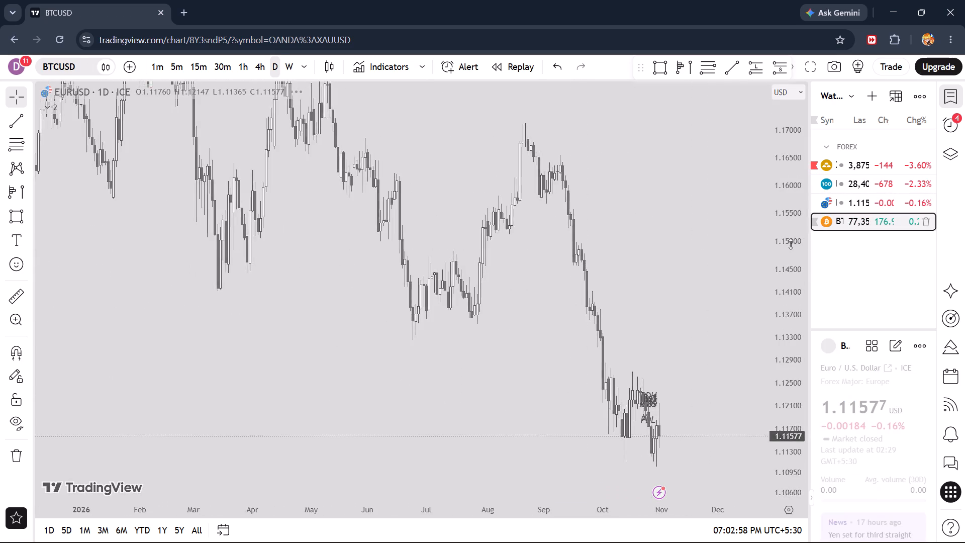
scroll(656, 264, up, 9)
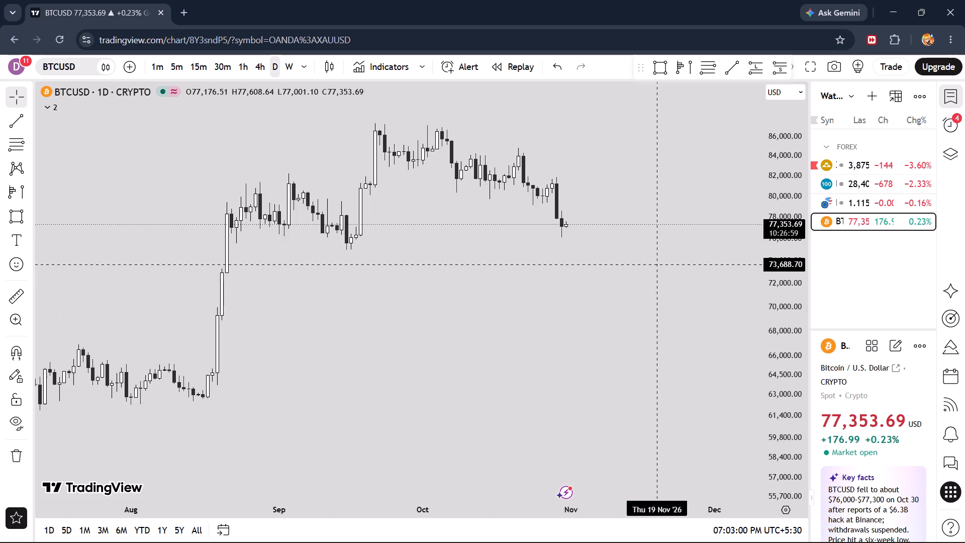
drag(788, 323, 794, 131)
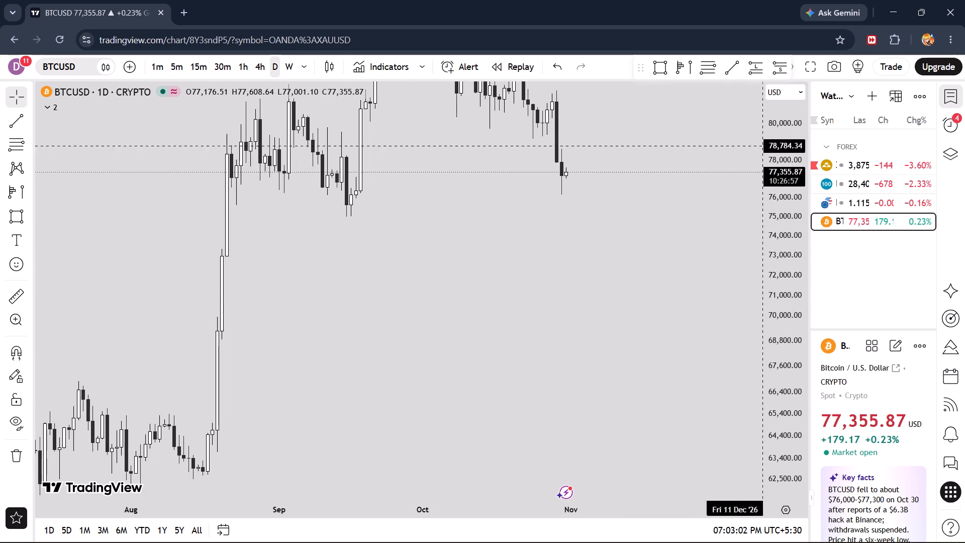
drag(628, 134, 595, 248)
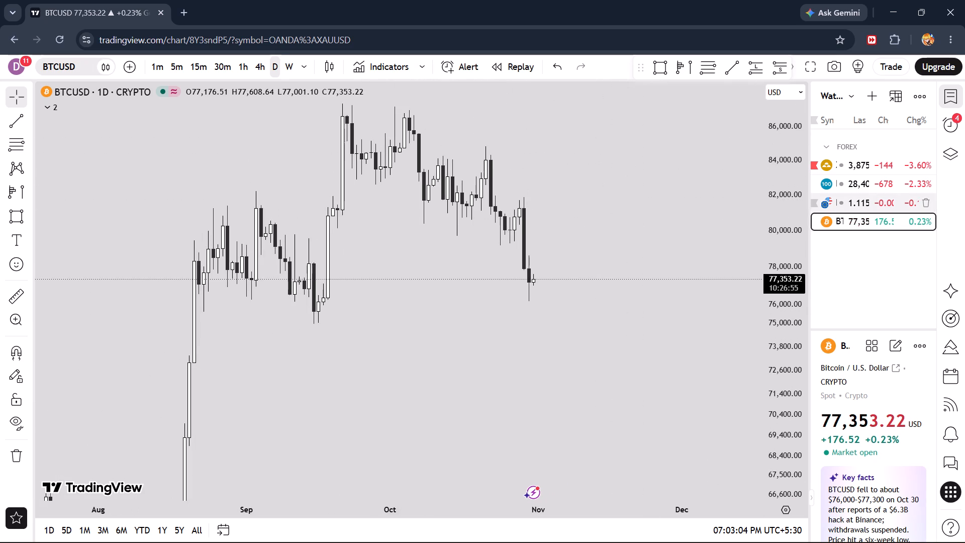
Switch back to EURUSD and remove all the drawings from its chart.
click(838, 197)
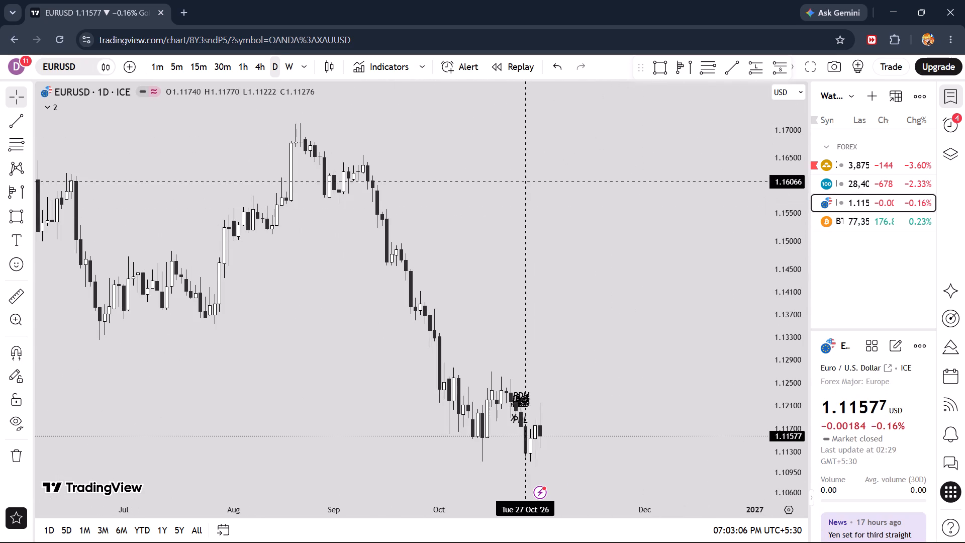
right_click(522, 179)
click(619, 457)
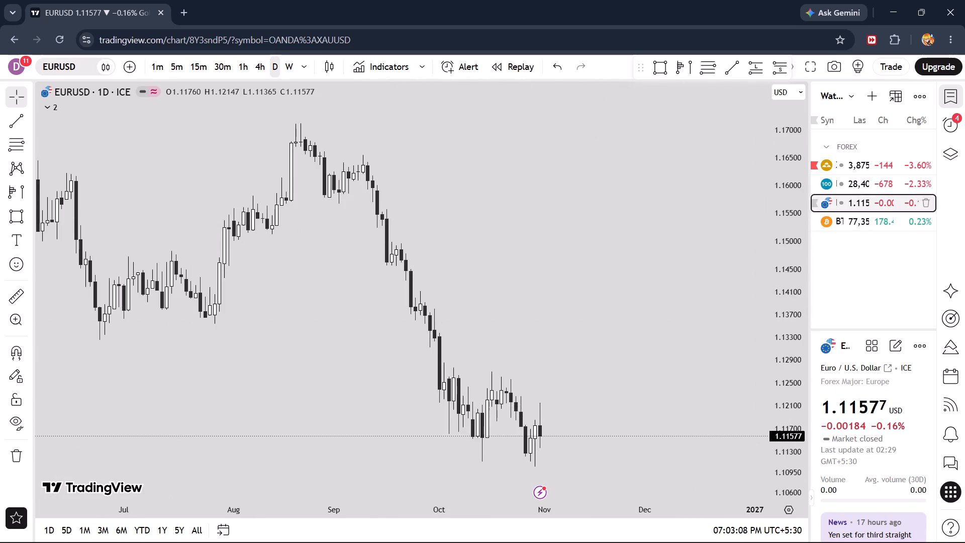
Switch to XAUUSD, go through the 4-hour to the 5-minute timeframe, reset the chart view and examine the 30 October decline.
click(840, 167)
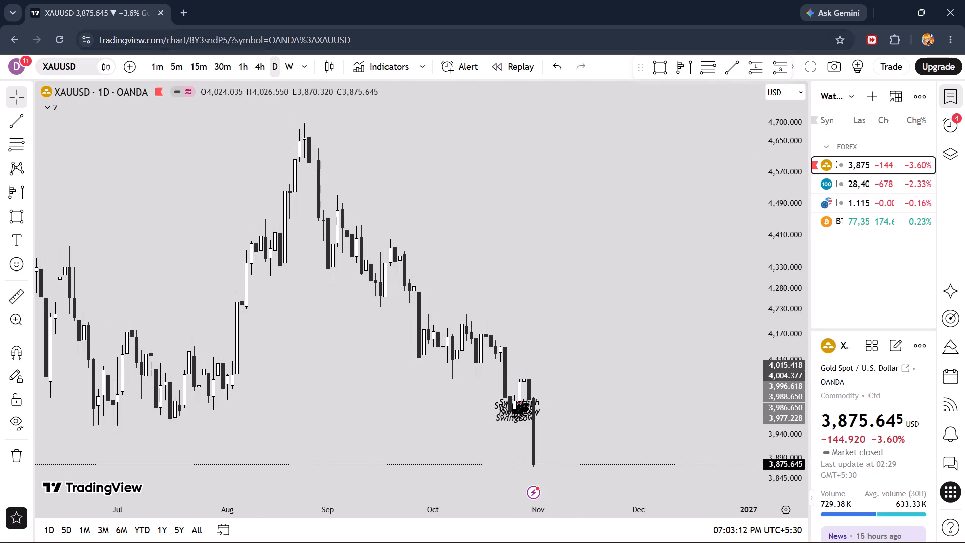
click(262, 65)
click(179, 66)
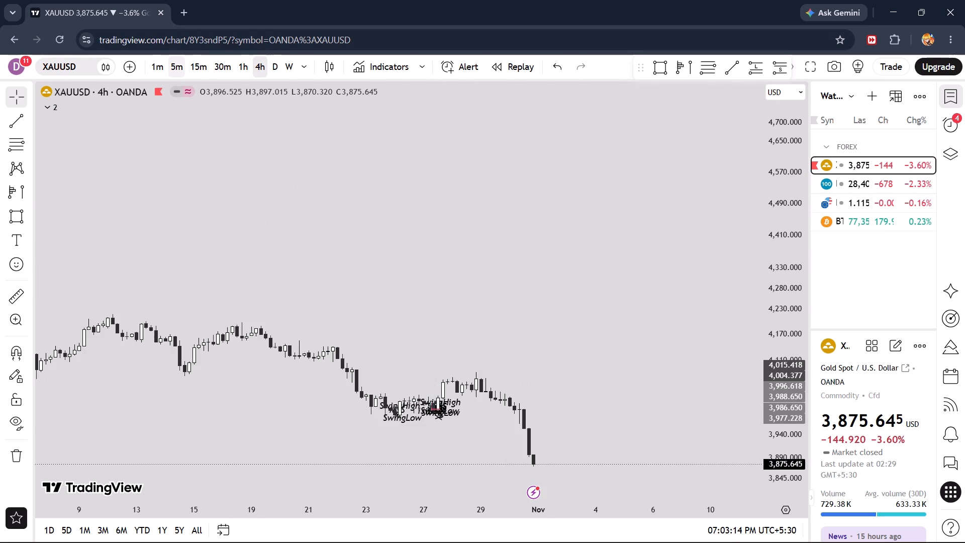
scroll(271, 224, down, 7)
scroll(366, 255, down, 8)
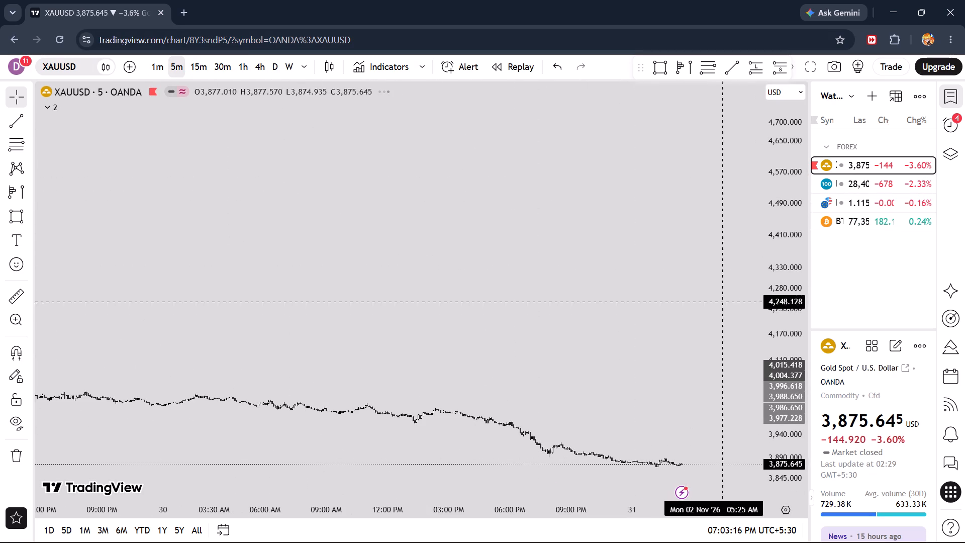
right_click(527, 232)
click(583, 209)
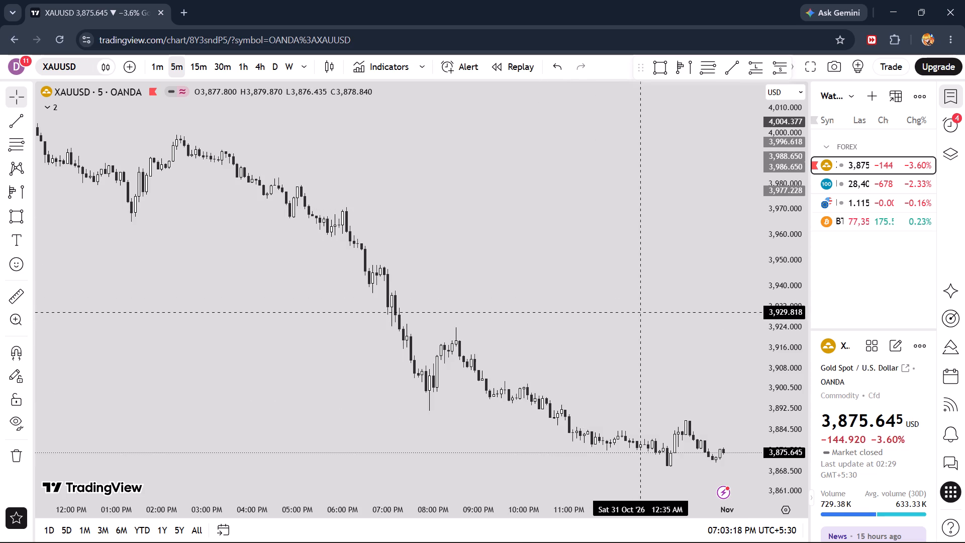
drag(470, 228, 683, 289)
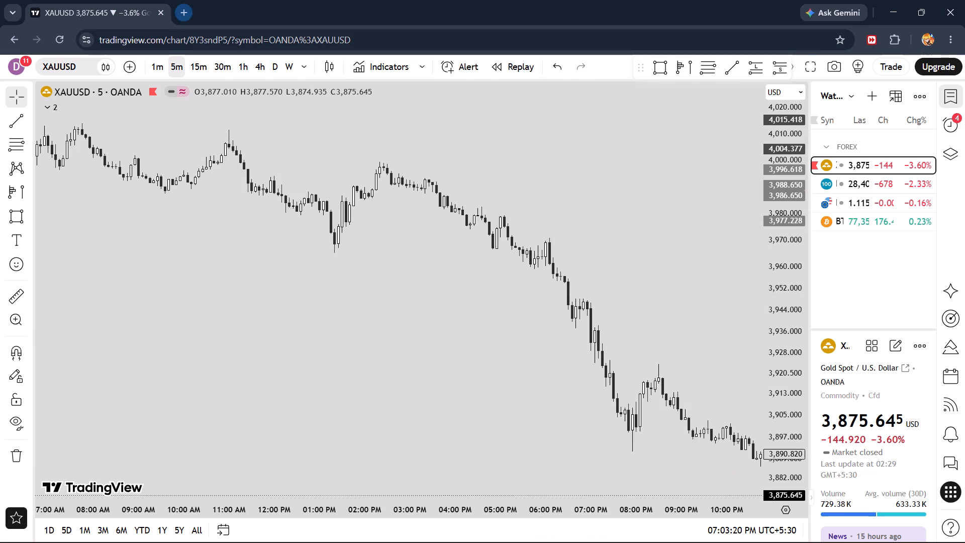
Open YouTube in a new browser tab and look over its home feed.
click(187, 8)
click(180, 376)
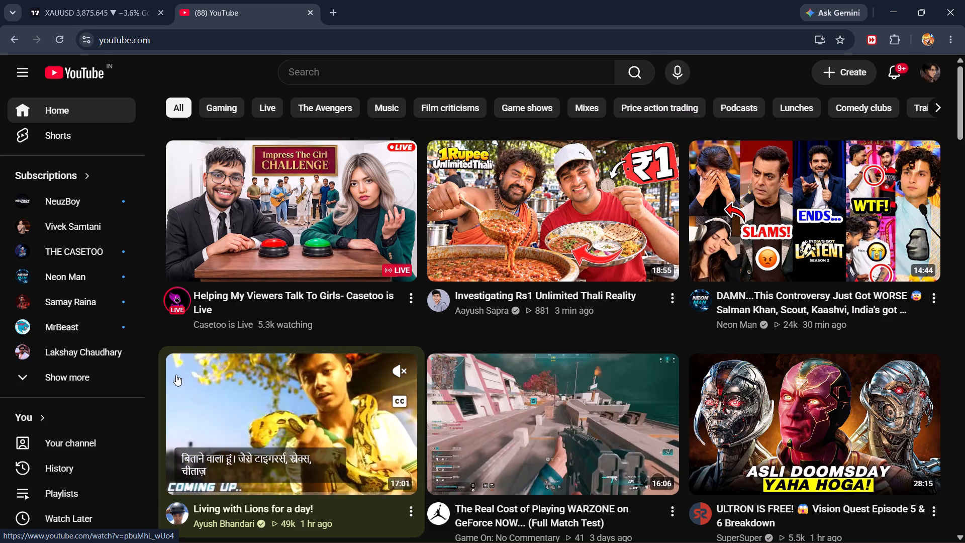
scroll(176, 375, down, 1)
Close the browser tab with the XAUUSD chart, leaving only YouTube open.
click(163, 14)
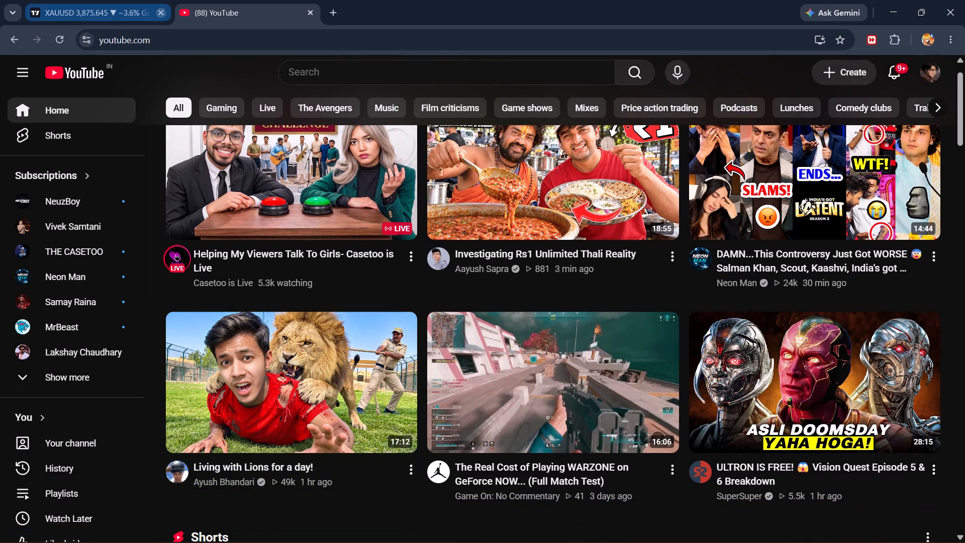
click(534, 129)
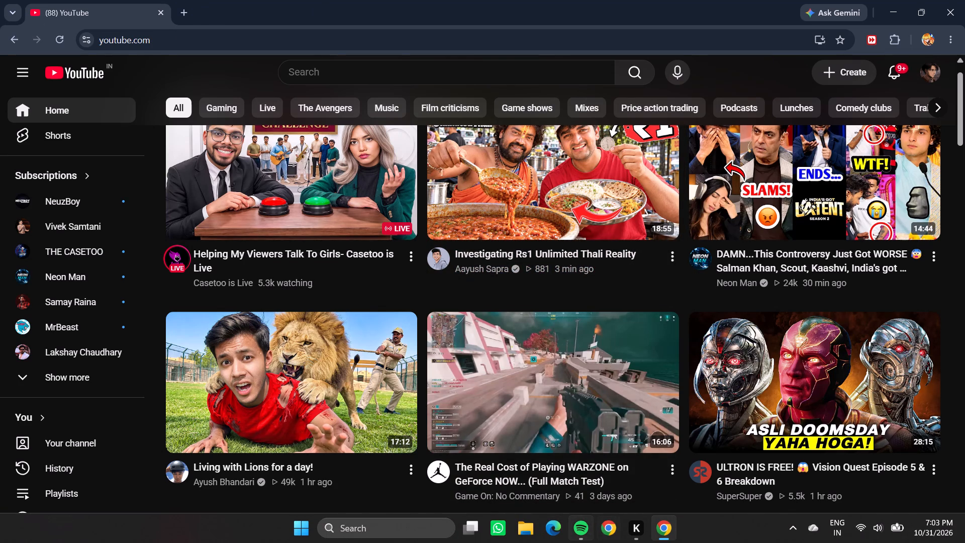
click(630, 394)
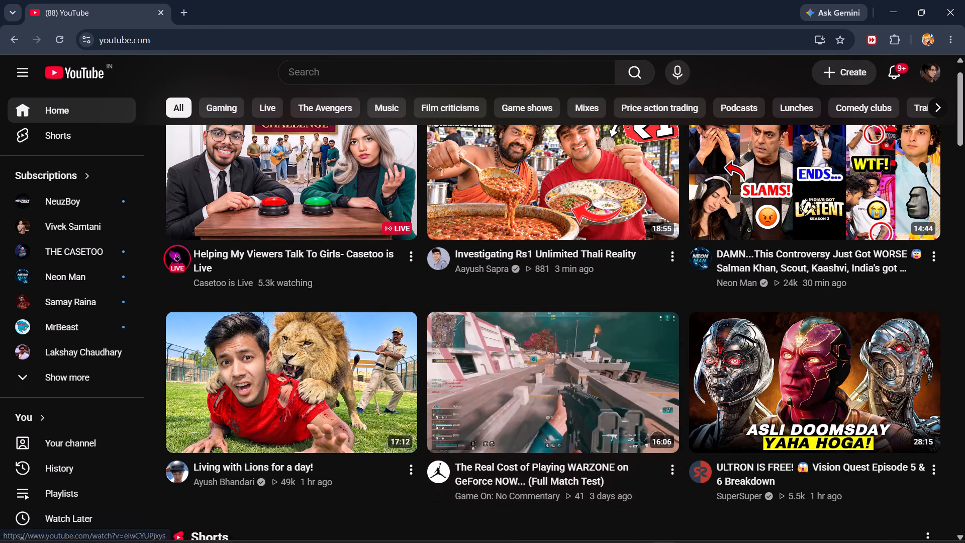